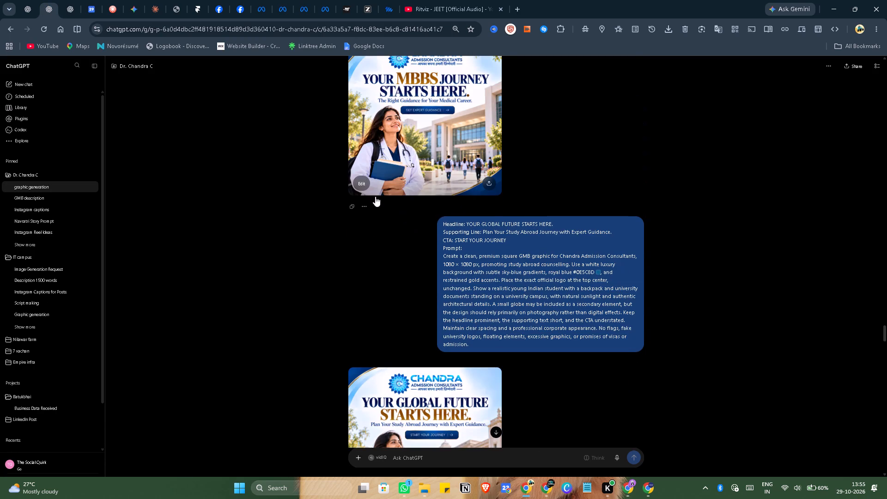
Switch to Meta Ads Manager, close the "auidence 2 | working" ad set editor, and clear the ad set and campaign selections.
click(260, 6)
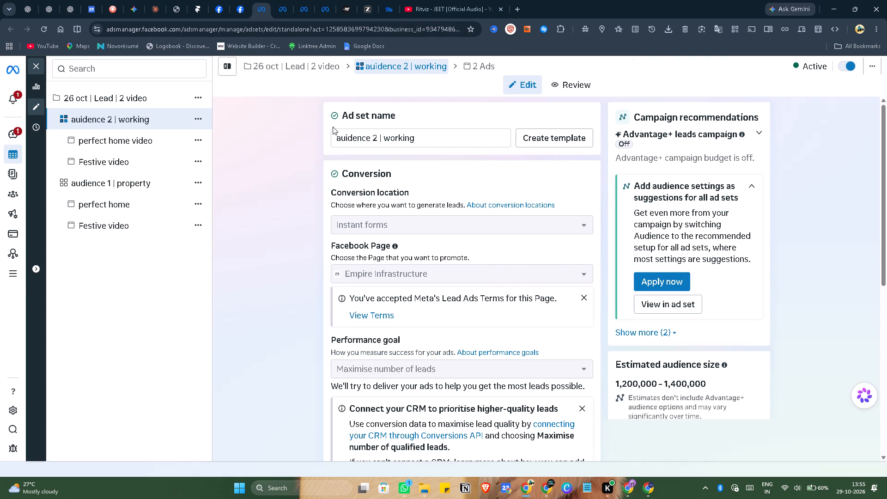
click(38, 66)
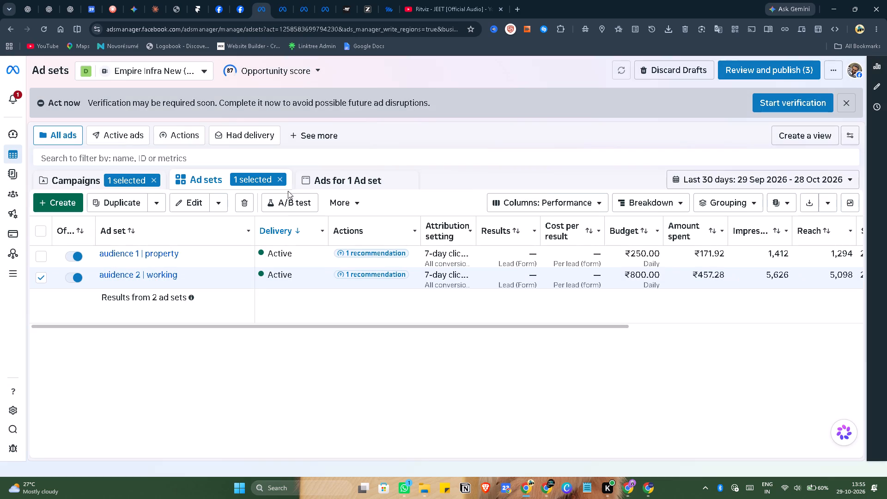
click(278, 180)
click(151, 183)
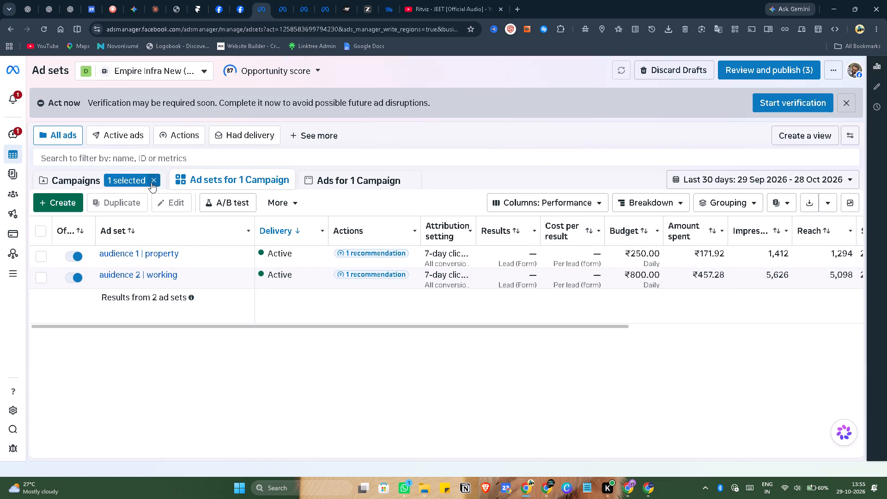
Go to the account's full campaign list and review each campaign's delivery, results, cost per result and amount spent.
click(133, 178)
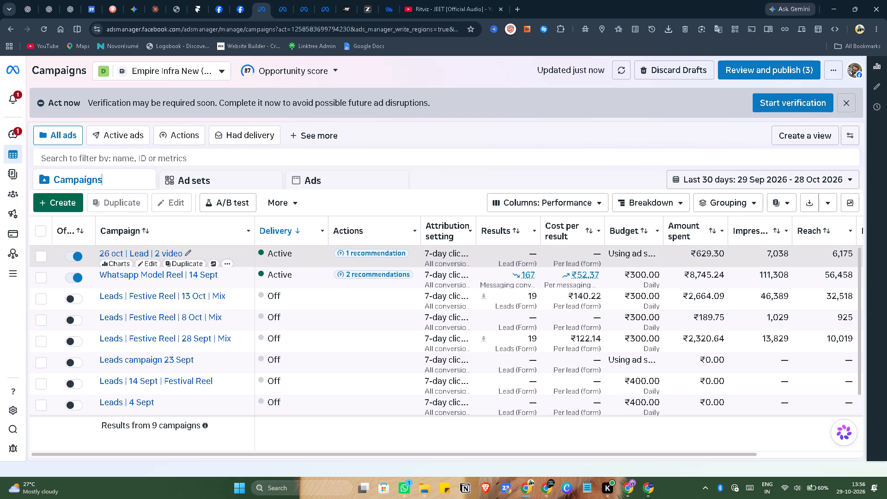
scroll(593, 254, down, 1)
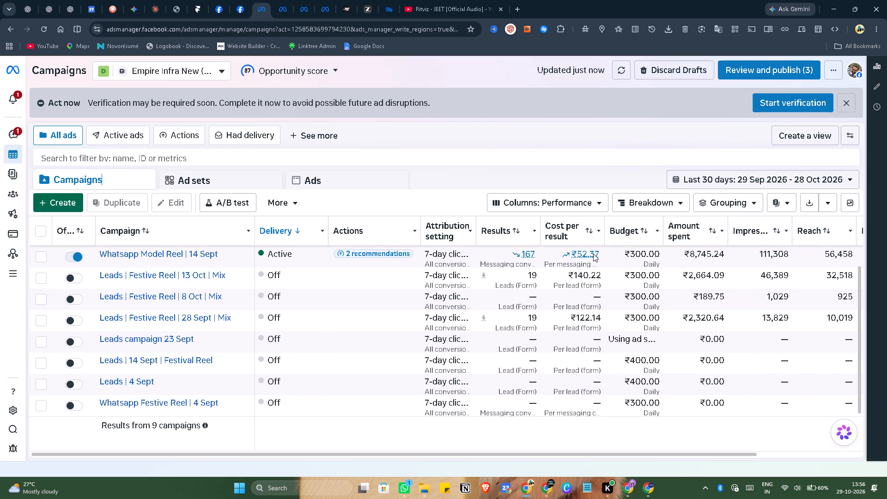
scroll(593, 254, up, 2)
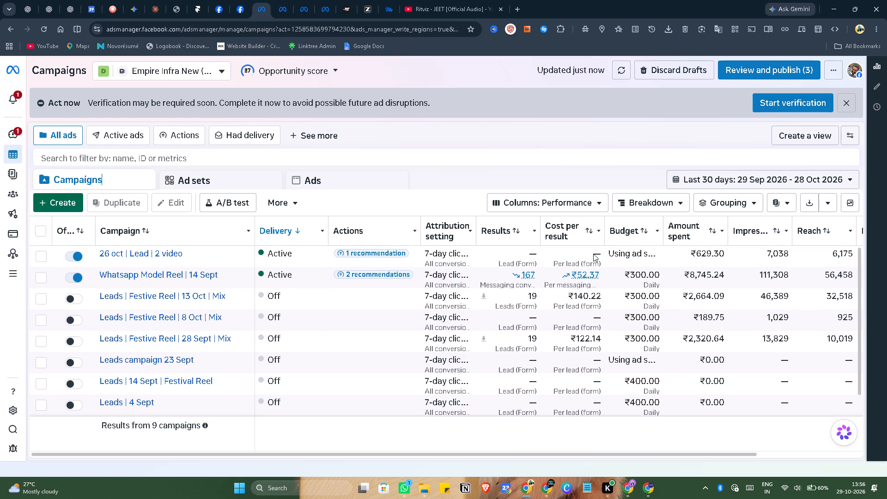
scroll(593, 254, up, 1)
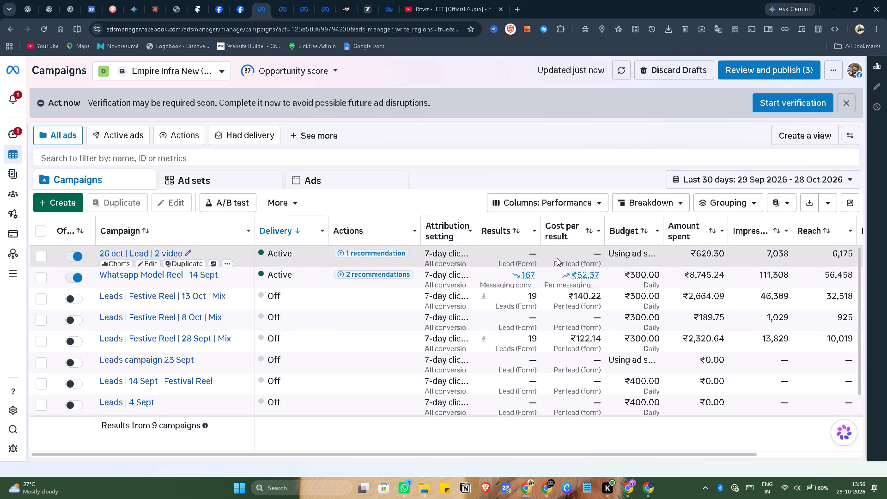
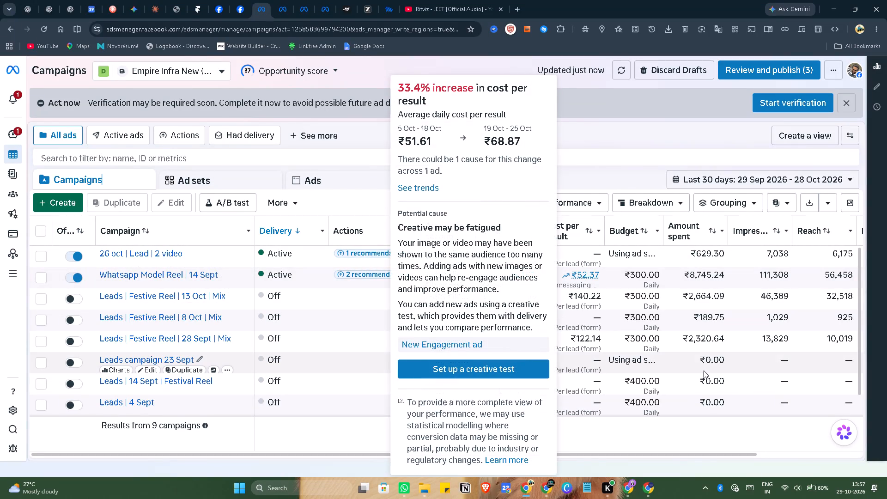
Review the Empire Infra campaign list, checking each campaign's delivery status, results, cost per result and amount spent over the last 30 days.
scroll(704, 371, down, 2)
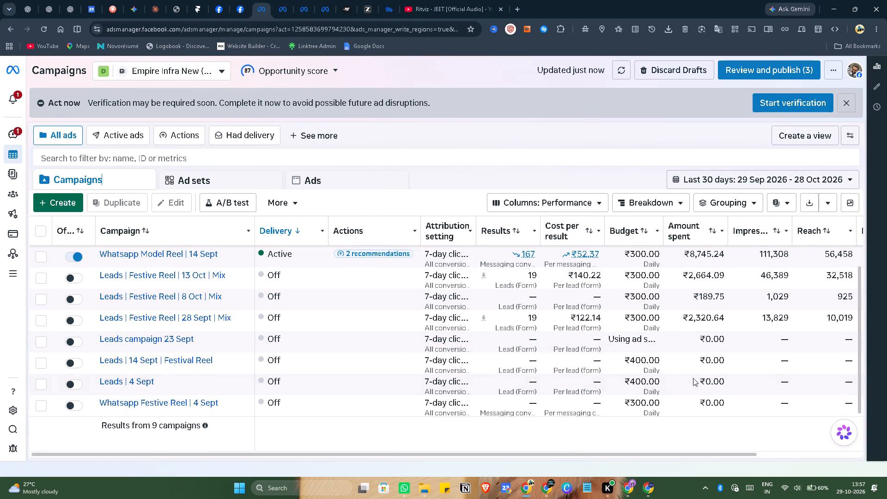
scroll(351, 308, up, 3)
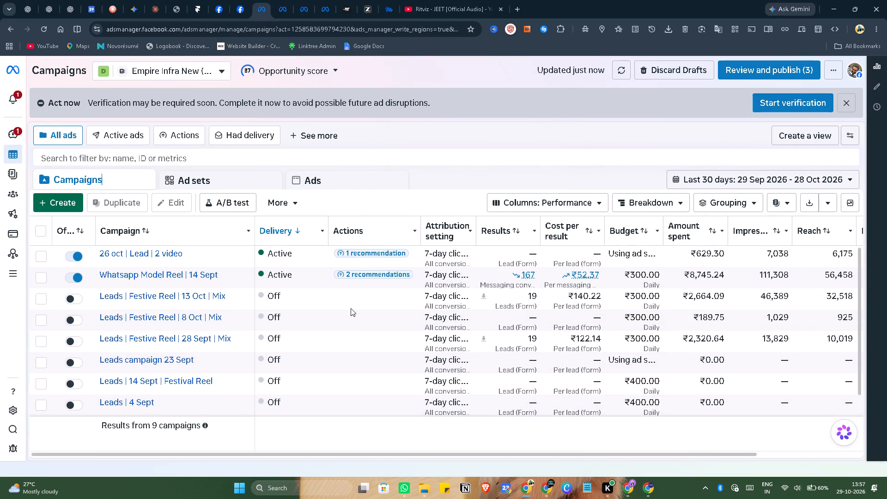
scroll(351, 308, up, 1)
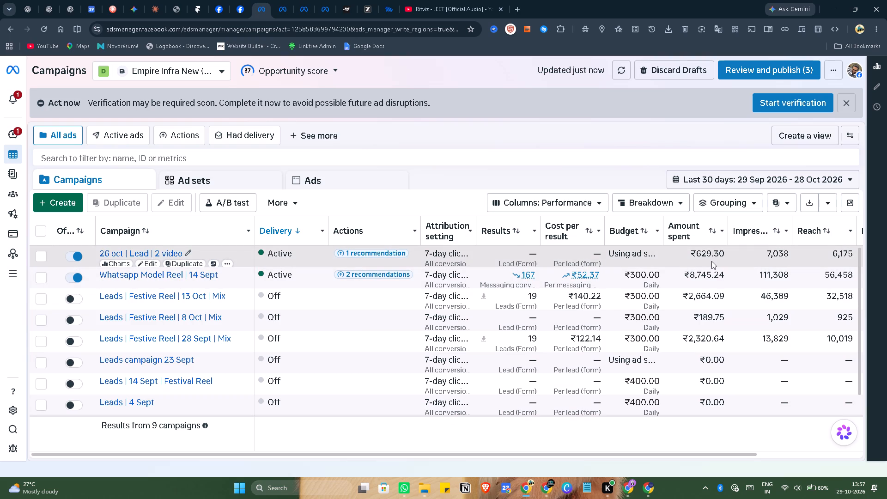
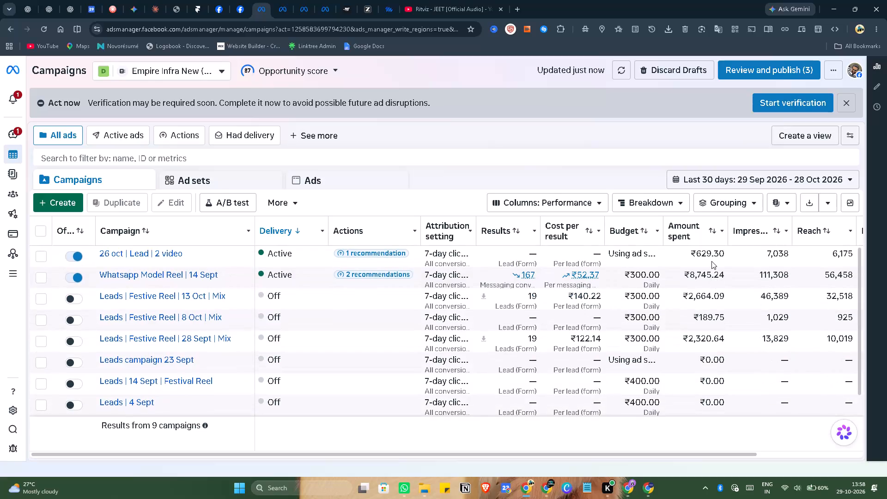
Set the campaign report's date range to a custom period of 27 Oct 2026 to 29 Oct 2026.
scroll(711, 261, up, 2)
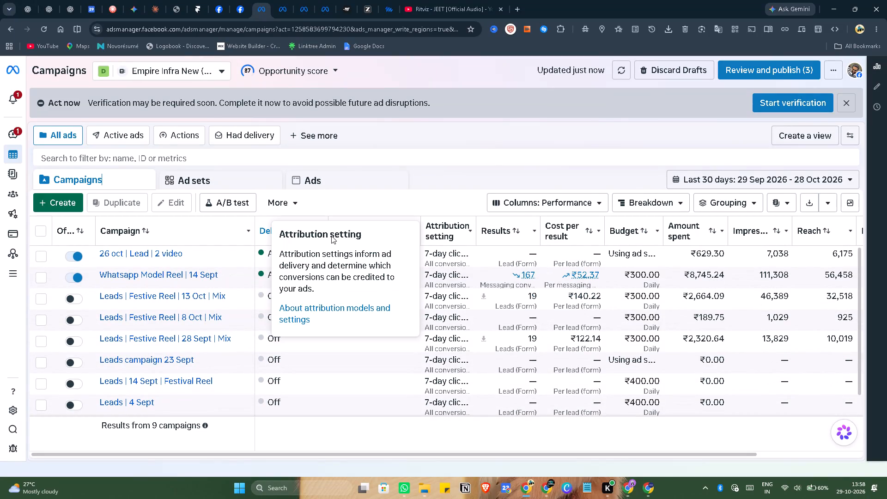
click(849, 180)
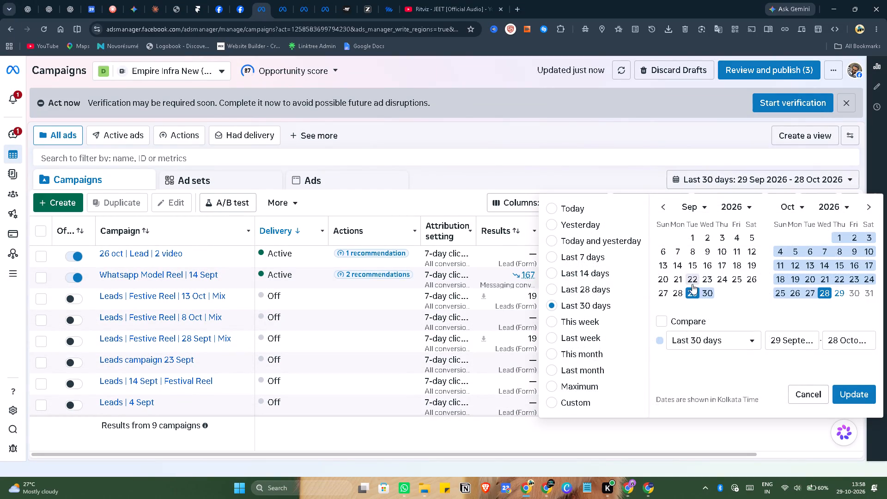
click(828, 290)
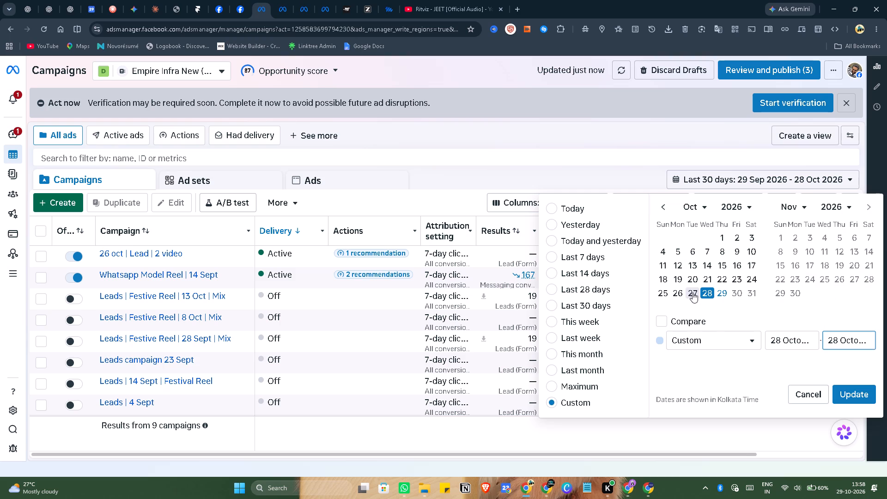
click(693, 292)
click(720, 294)
click(694, 297)
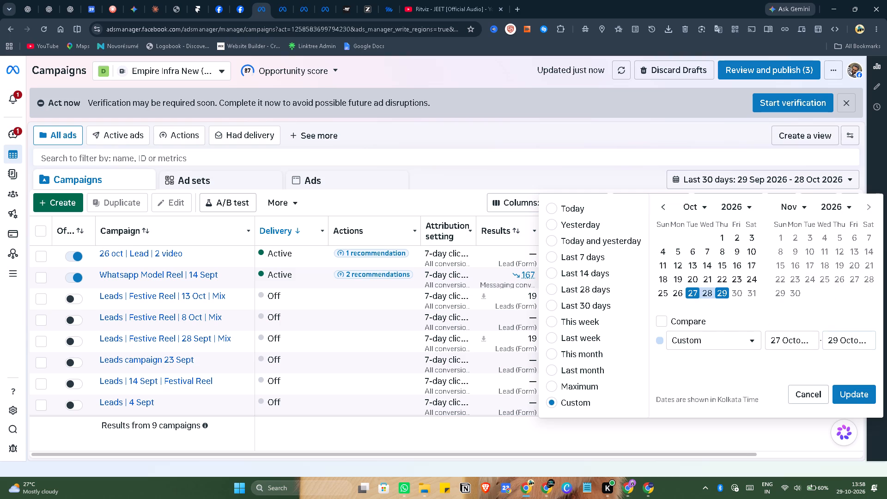
click(852, 396)
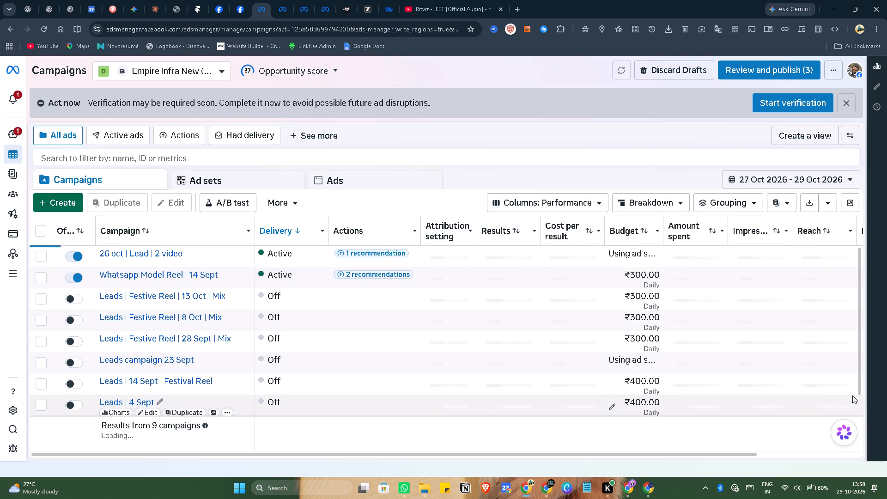
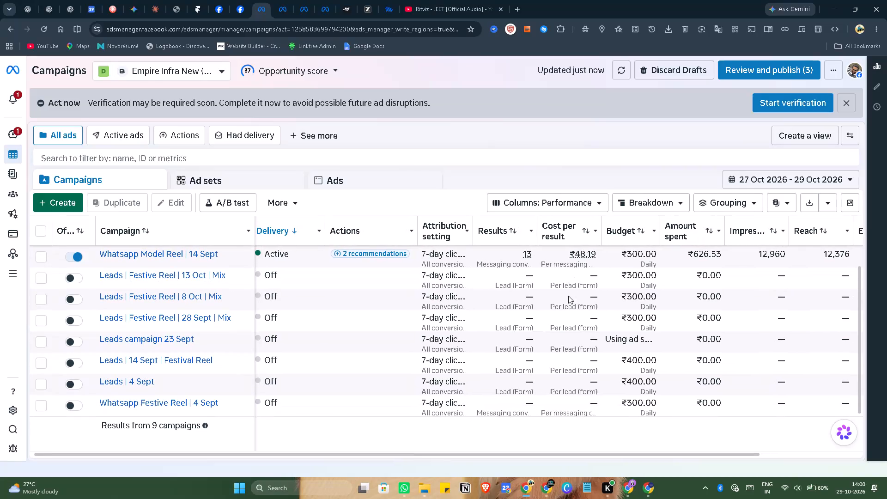
Review the Empire Infra campaigns' results, cost per result and amount spent for 27 Oct 2026 to 29 Oct 2026.
scroll(568, 296, down, 2)
scroll(462, 279, right, 5)
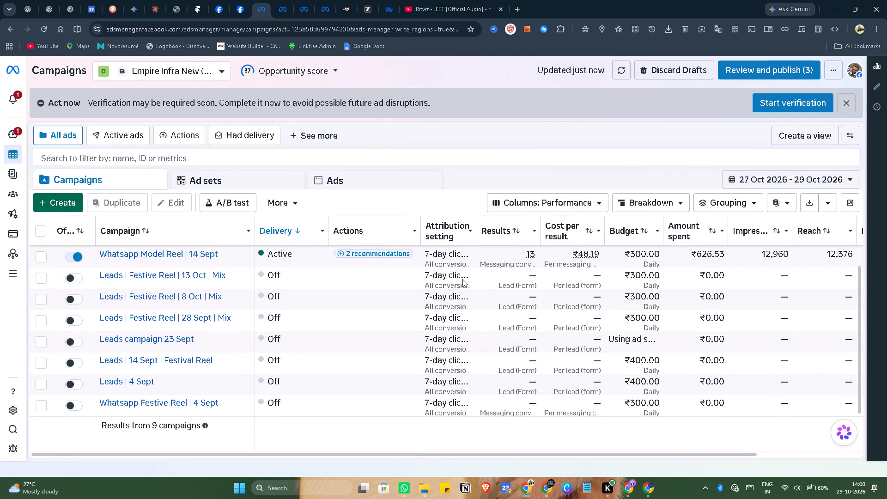
scroll(462, 279, right, 1)
scroll(462, 279, up, 3)
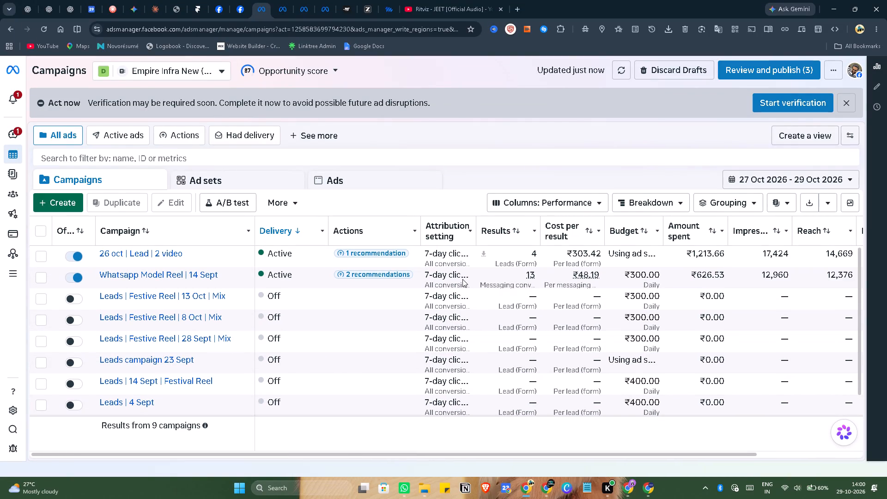
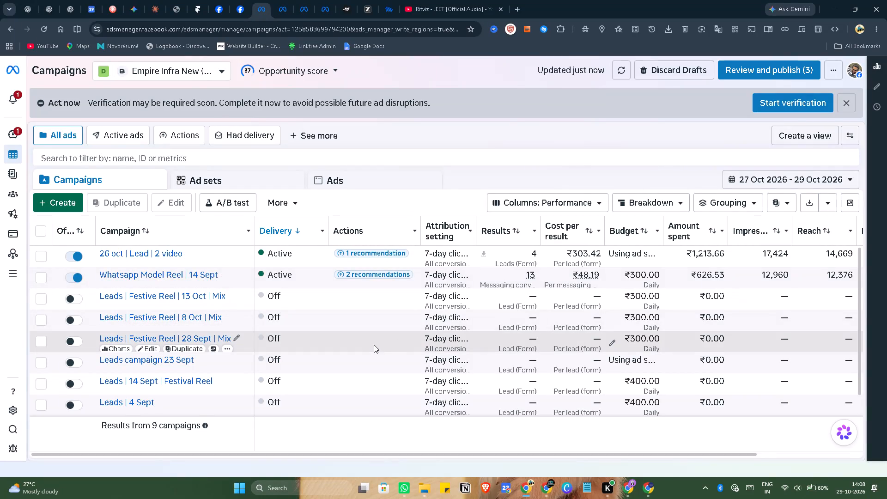
Examine the remaining Empire Infra campaigns through the end of the list, checking their delivery, results and amount spent.
scroll(374, 344, down, 4)
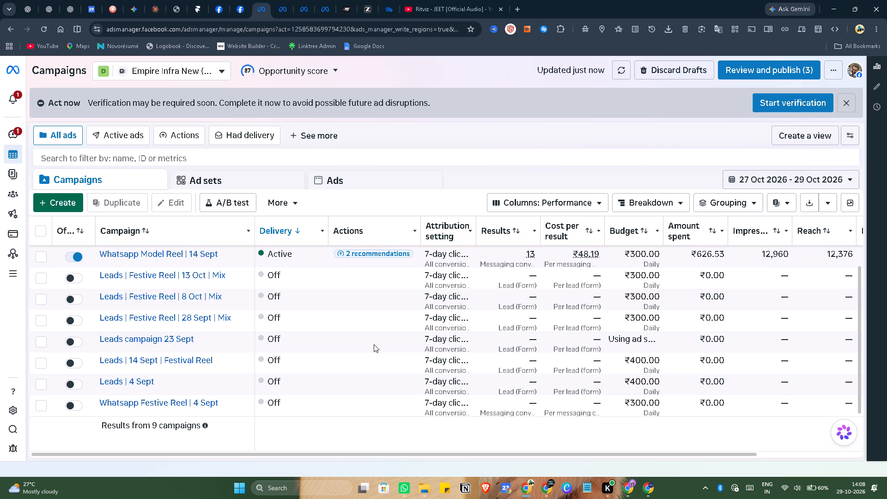
scroll(374, 344, down, 3)
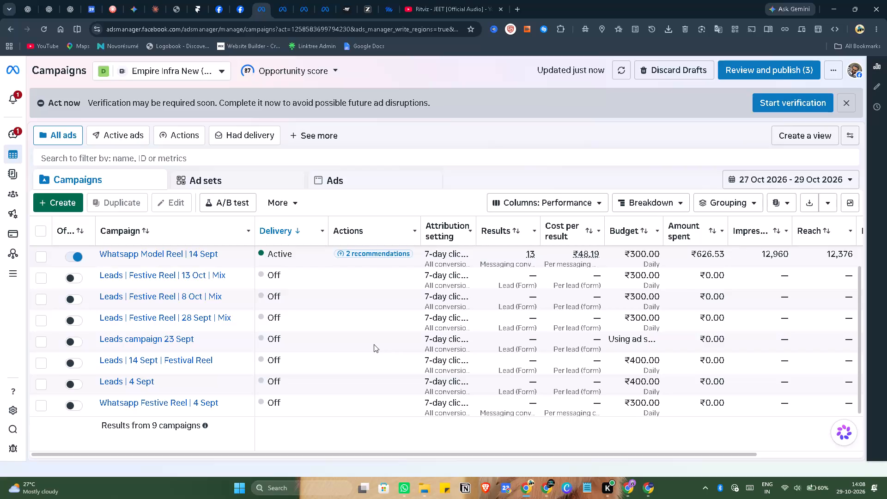
scroll(374, 344, down, 2)
scroll(488, 289, down, 9)
scroll(488, 289, up, 2)
scroll(488, 289, down, 6)
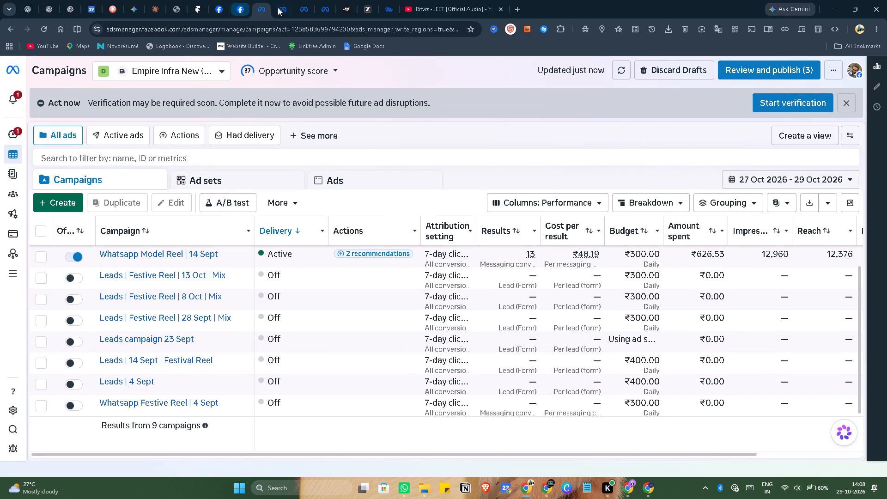
Switch to the already open editor for the "auidence 2 | working" ad set of the "26 oct | Lead | 2 video" campaign.
click(286, 9)
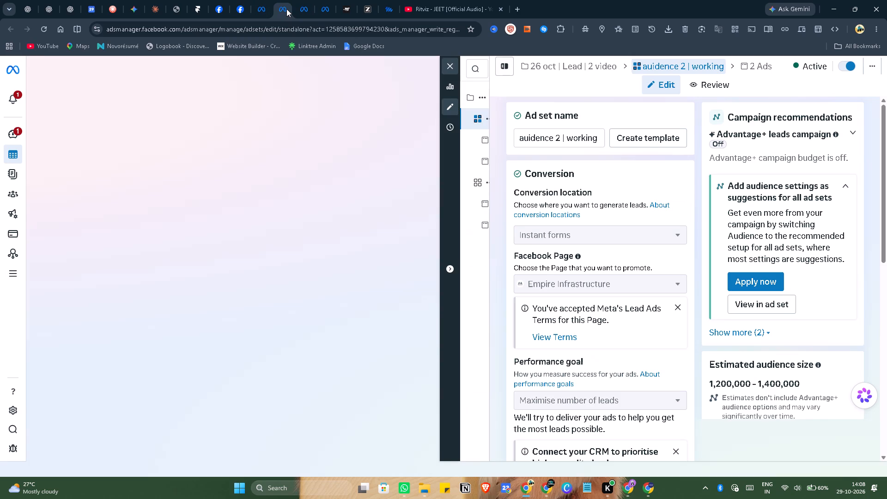
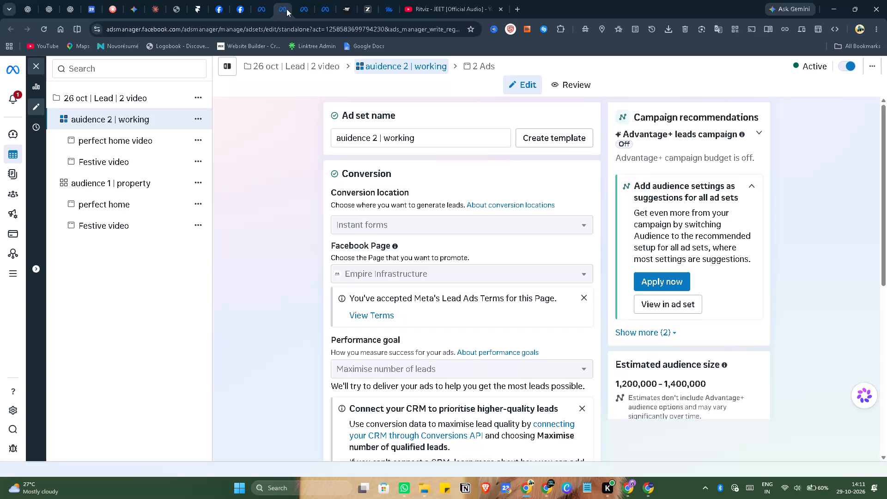
Look over the "auidence 2 | working" ad set's conversion settings and its "perfect home video" and "Festive video" ads.
scroll(432, 304, down, 6)
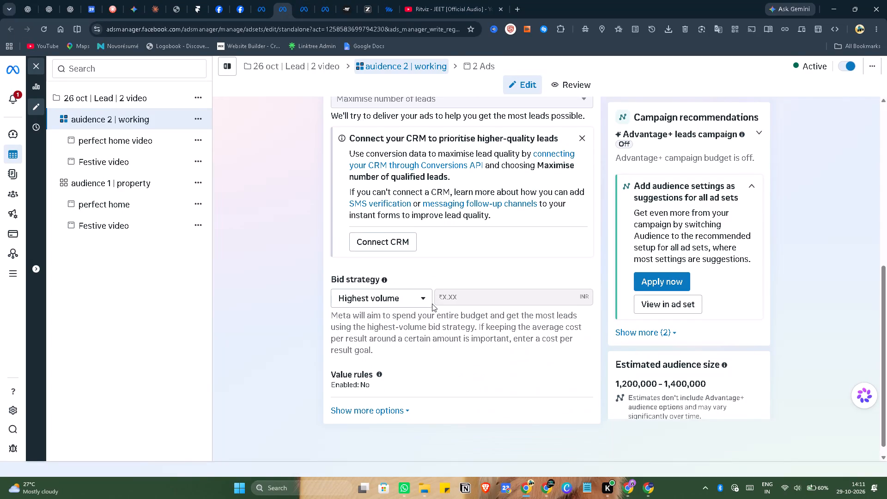
scroll(432, 304, down, 5)
click(130, 141)
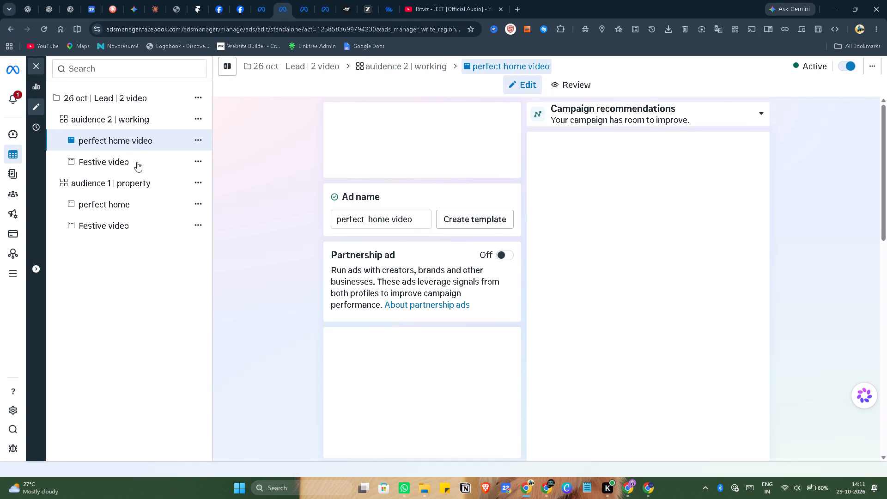
click(137, 162)
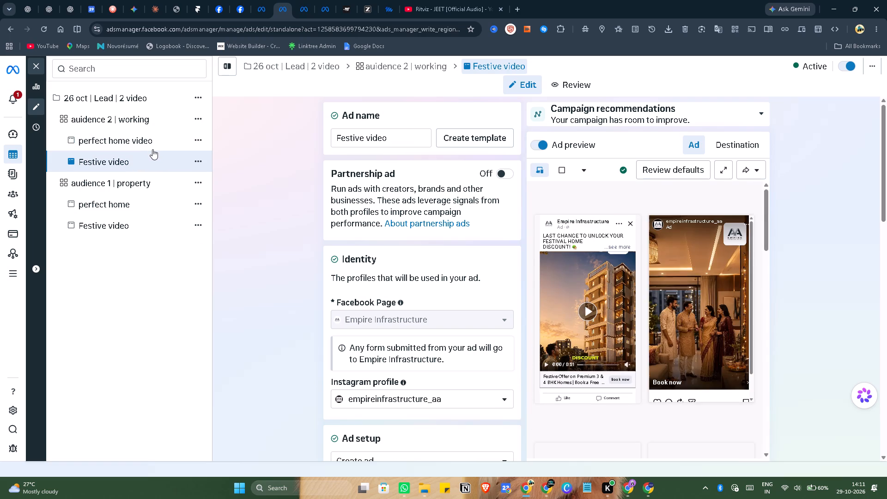
click(146, 138)
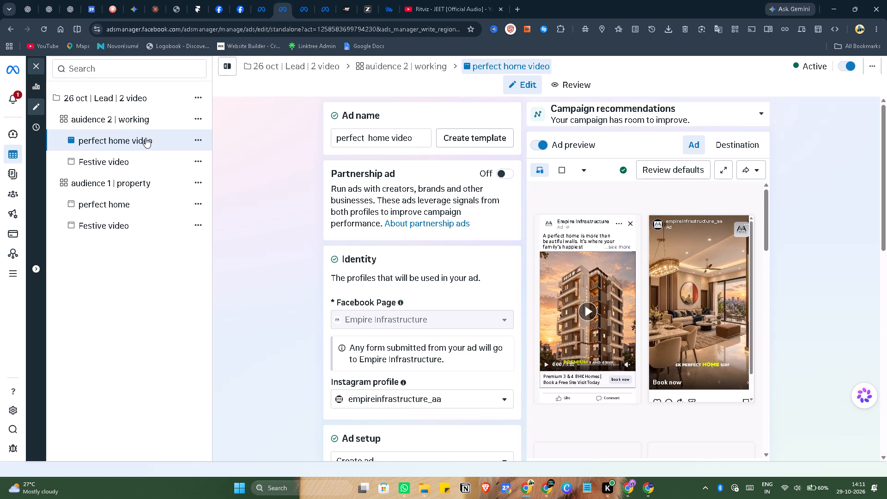
Compare the budget settings of the "auidence 2 | working" and "audience 1 | property" ad sets.
click(134, 114)
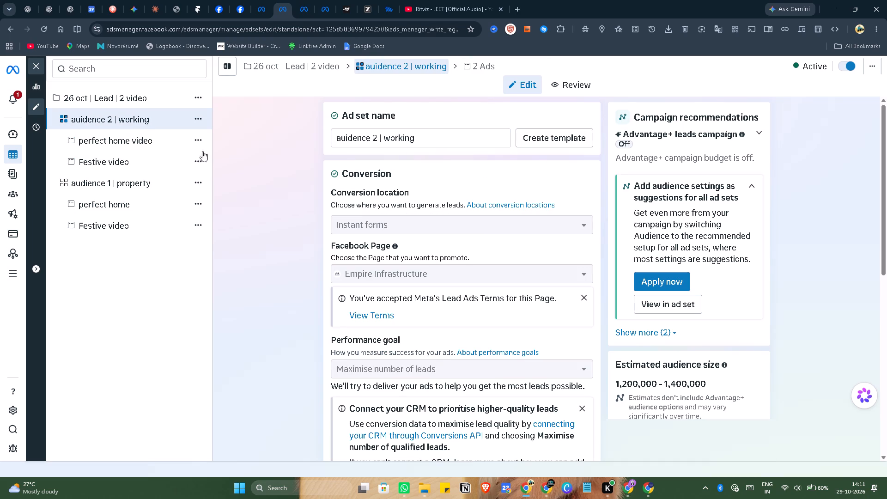
scroll(245, 206, down, 3)
scroll(265, 275, down, 2)
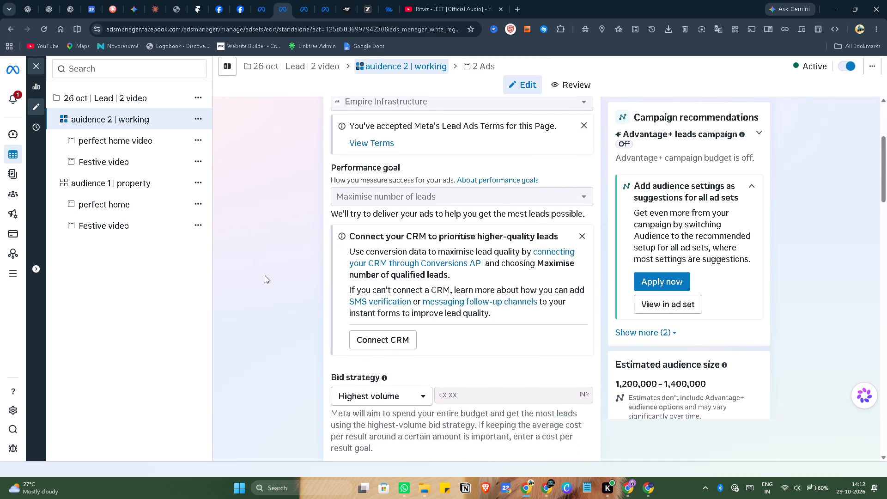
scroll(265, 275, down, 5)
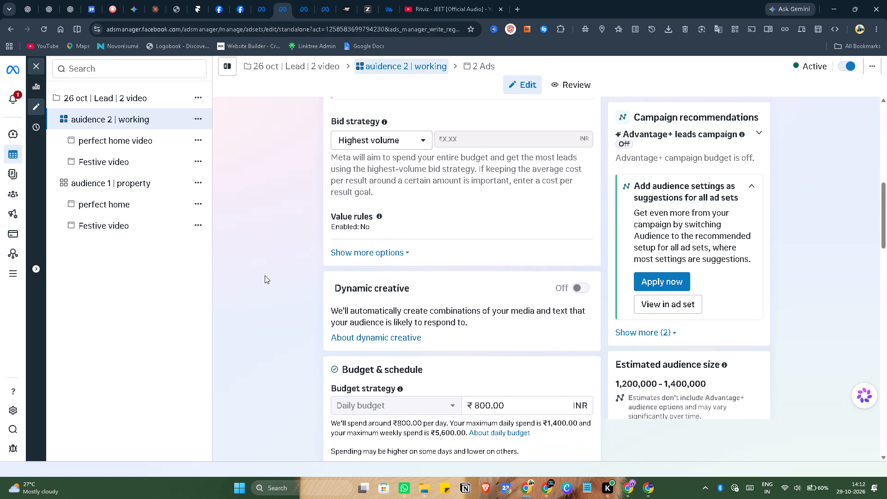
scroll(265, 275, down, 2)
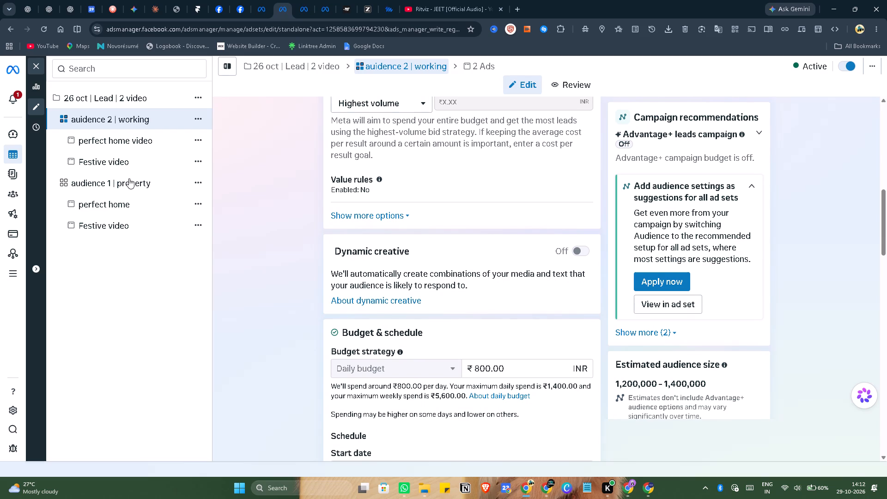
click(128, 183)
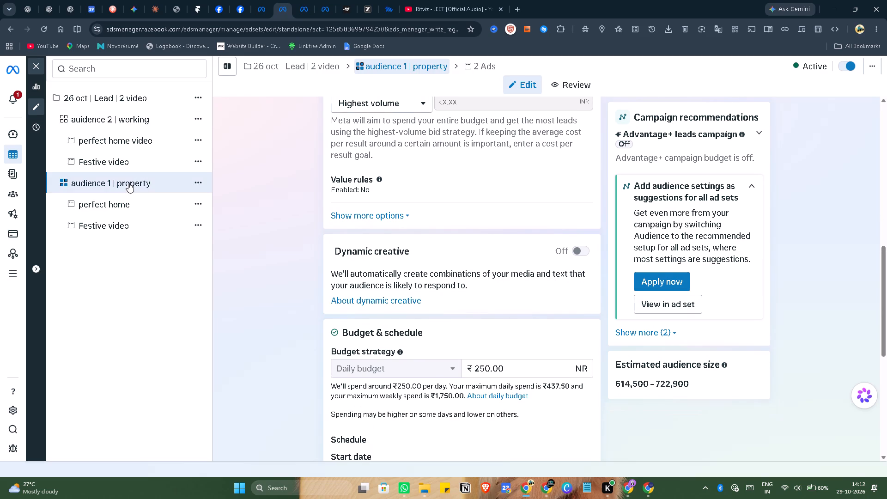
Set the daily budget of the "auidence 2 | working" ad set to ₹250.
click(148, 119)
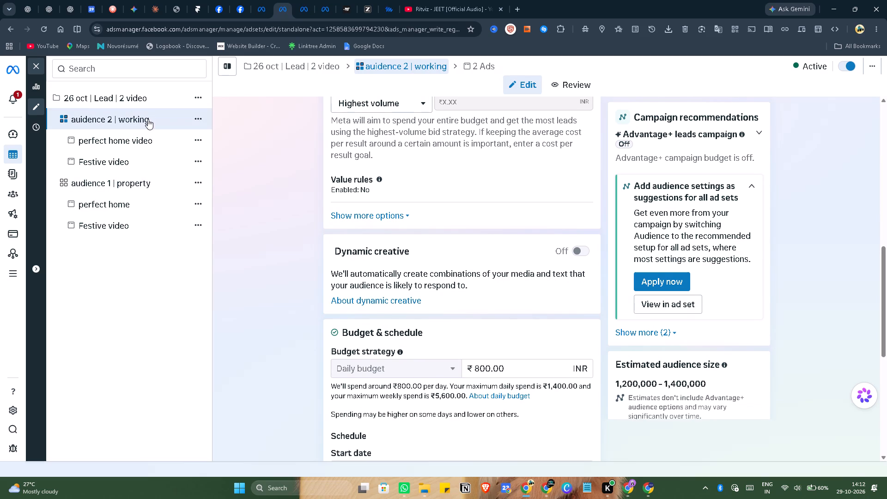
click(485, 369)
key(BackSpace)
key(BackSpace)
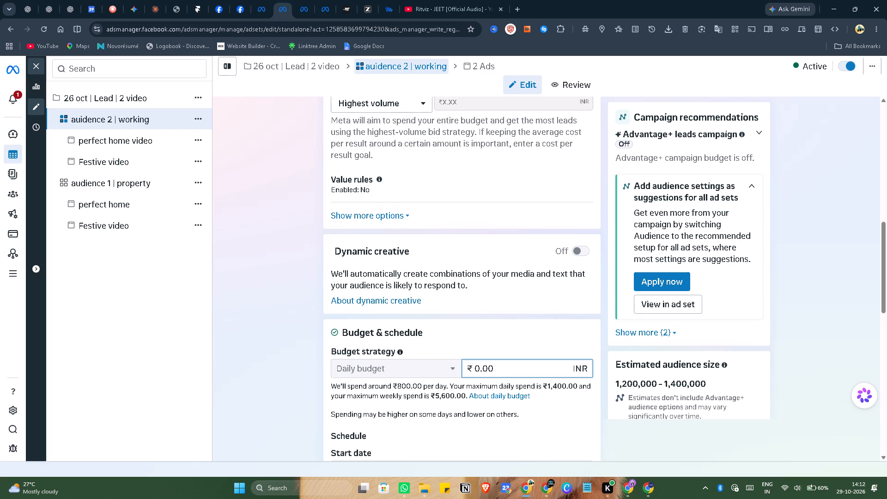
text(25)
Examine the schedule, audience, placement and brand safety settings of the "auidence 2 | working" ad set.
scroll(250, 322, down, 5)
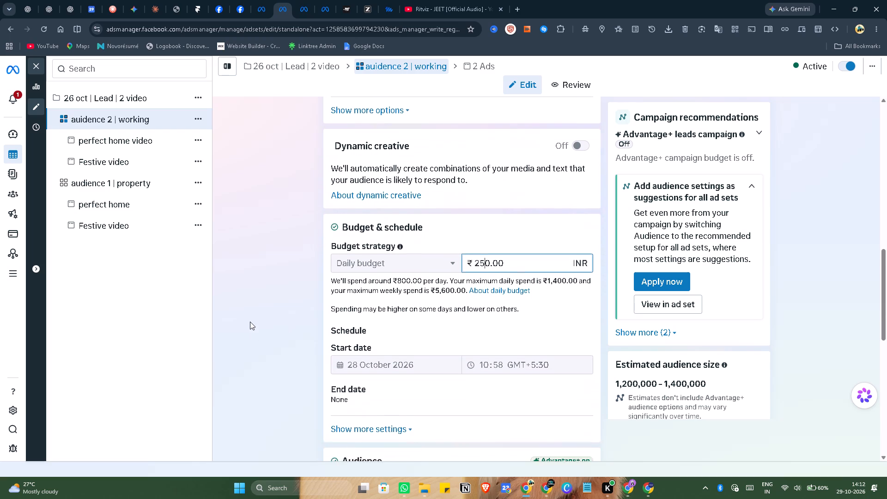
scroll(250, 322, down, 4)
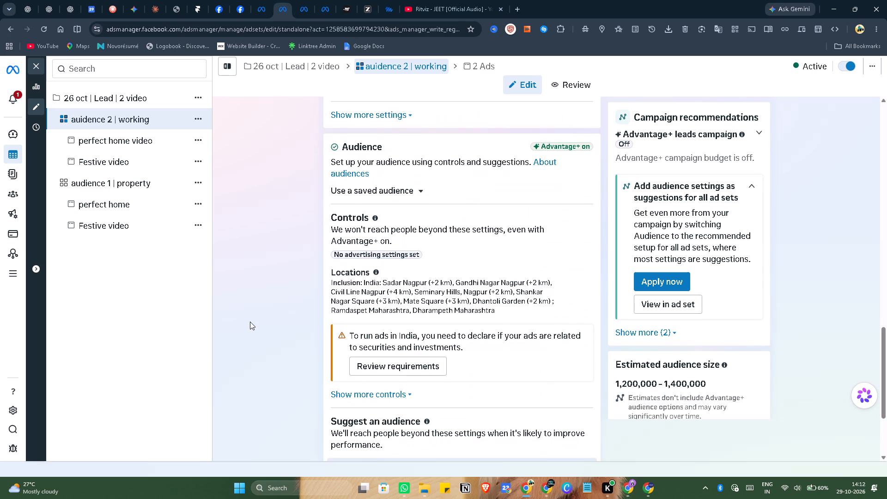
scroll(250, 322, down, 9)
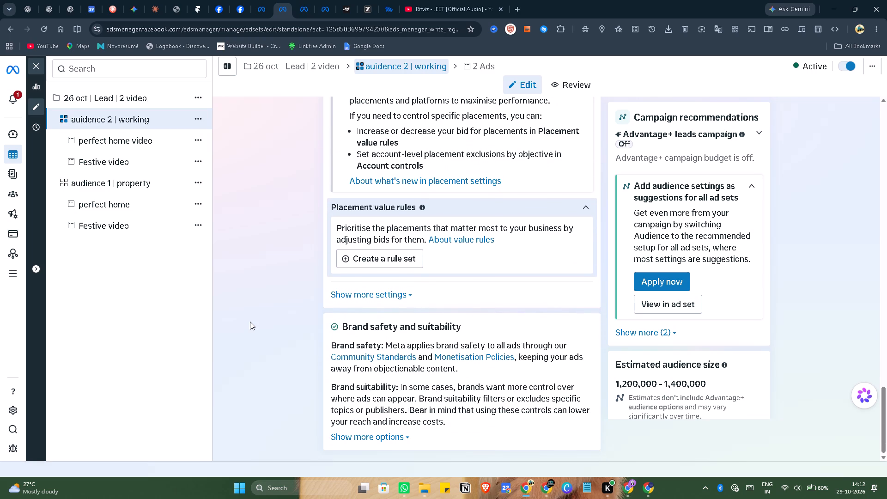
scroll(250, 322, down, 3)
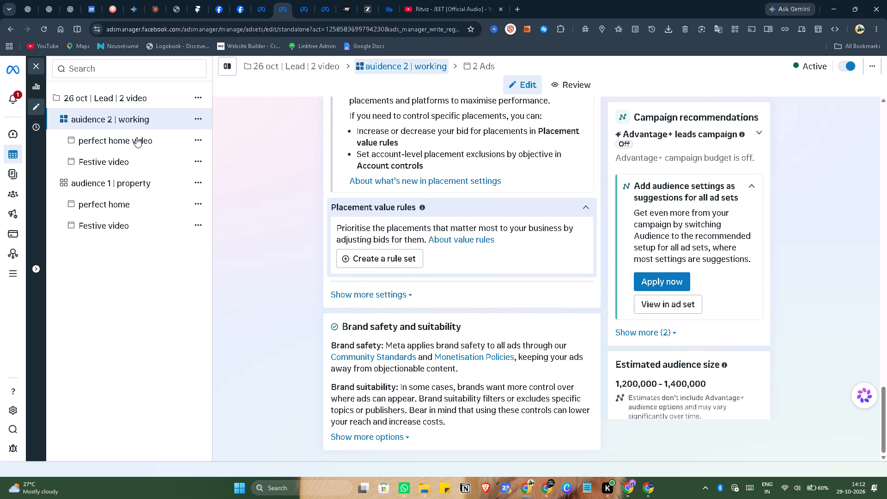
Review the two ads under "auidence 2 | working", checking the Festive video's instant form, primary text, ad preview and tracking.
click(136, 137)
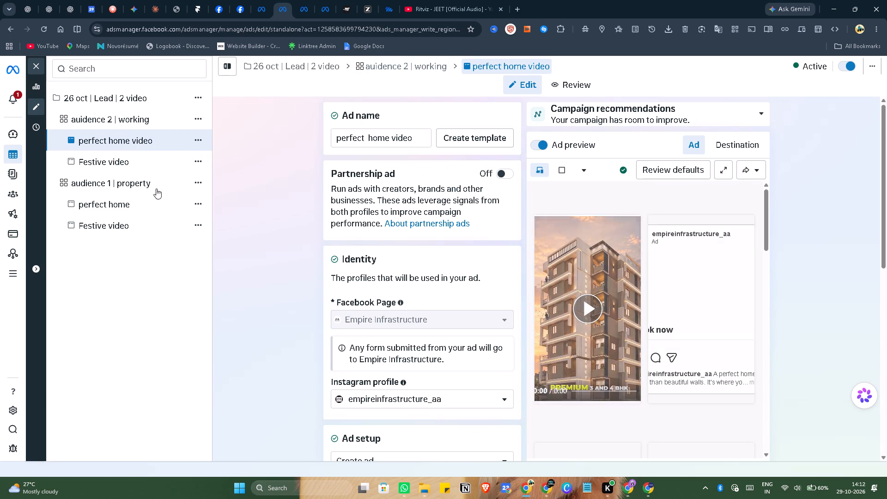
click(132, 157)
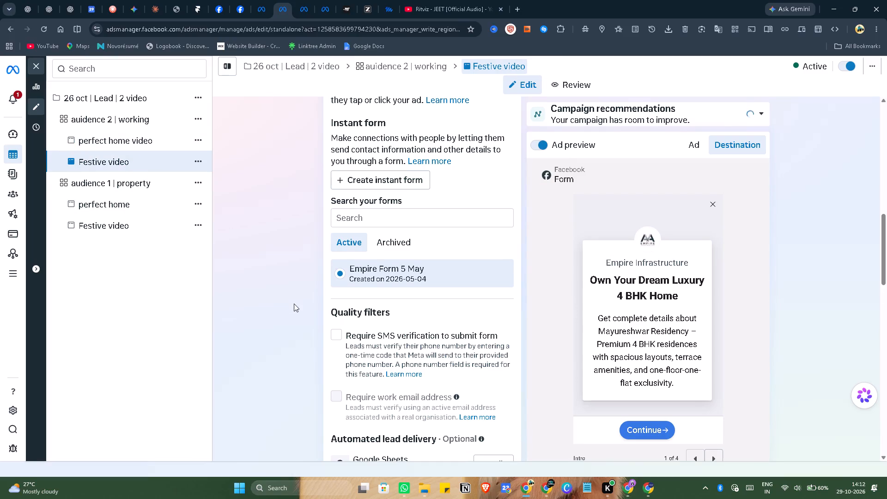
scroll(294, 305, down, 8)
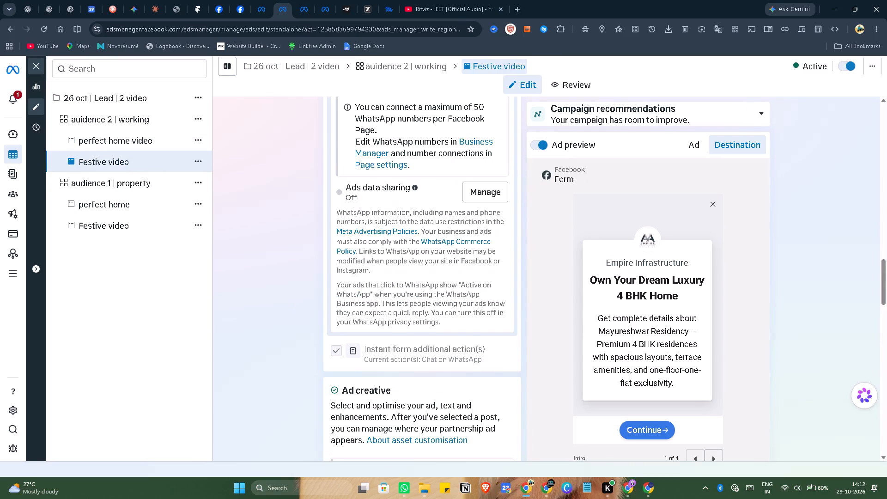
scroll(766, 323, down, 9)
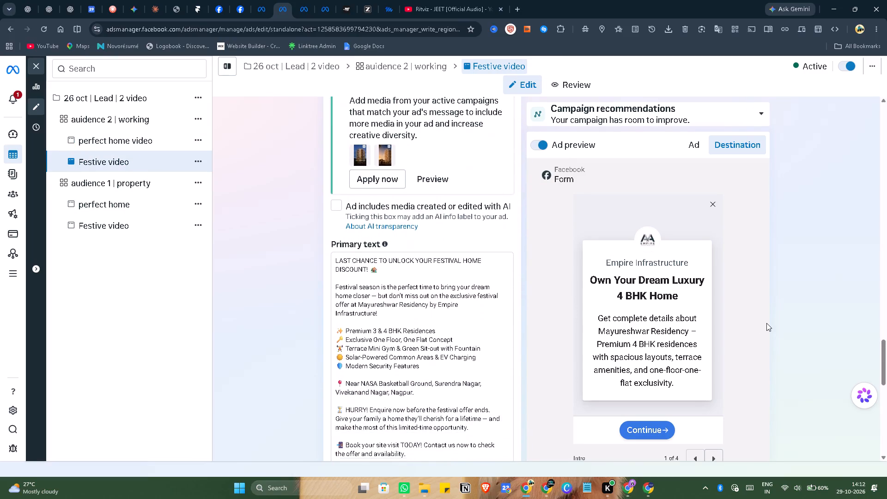
click(697, 147)
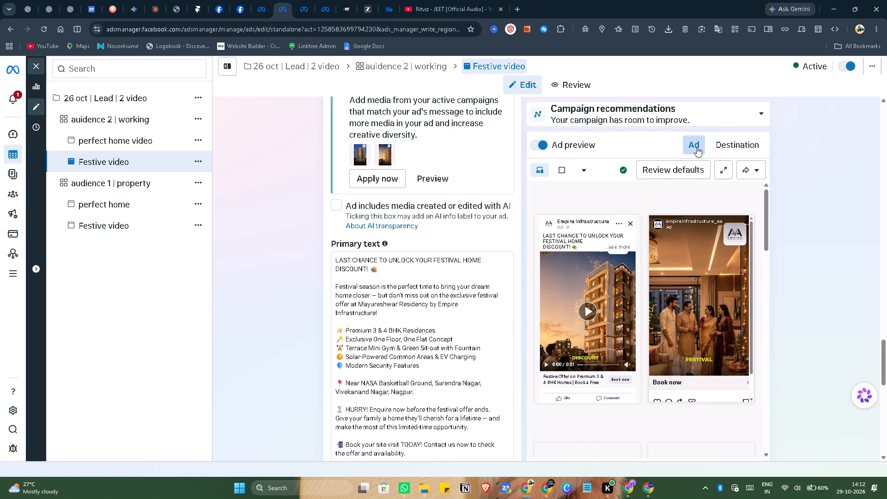
scroll(821, 332, down, 4)
scroll(327, 219, down, 17)
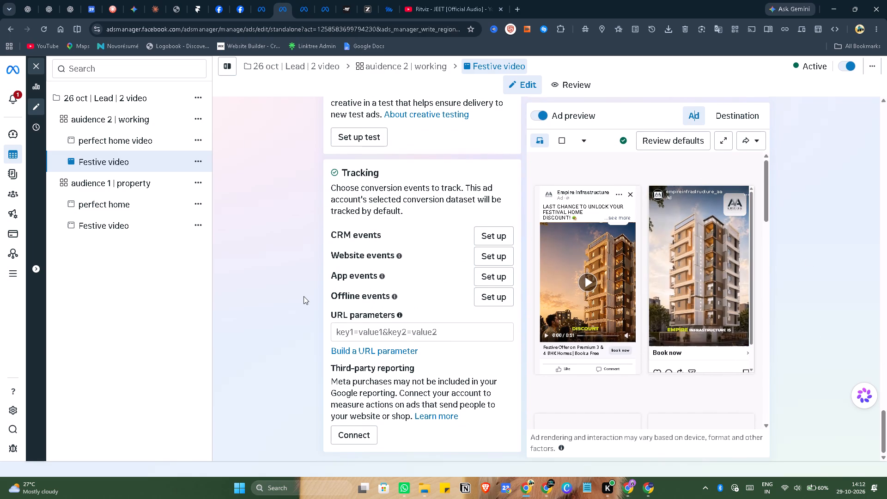
scroll(304, 296, down, 5)
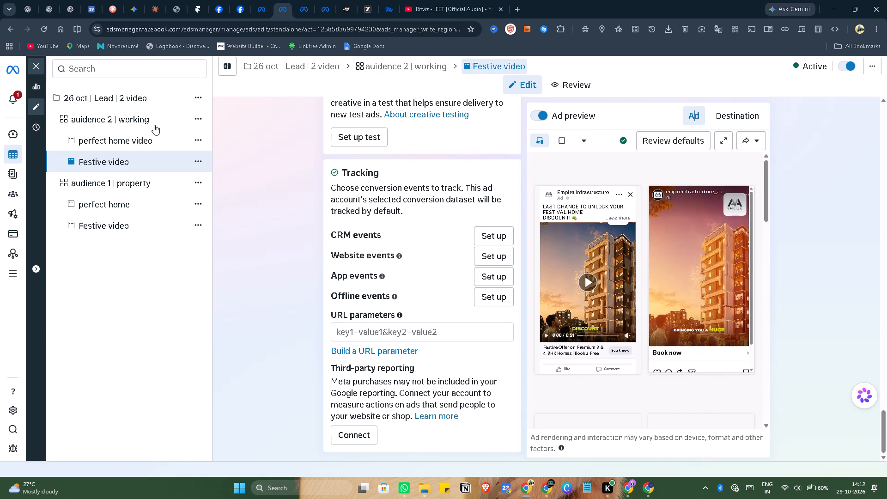
Review the "Festive video" ad under "audience 1 | property", checking its tracking, call to action, primary text and media.
click(137, 227)
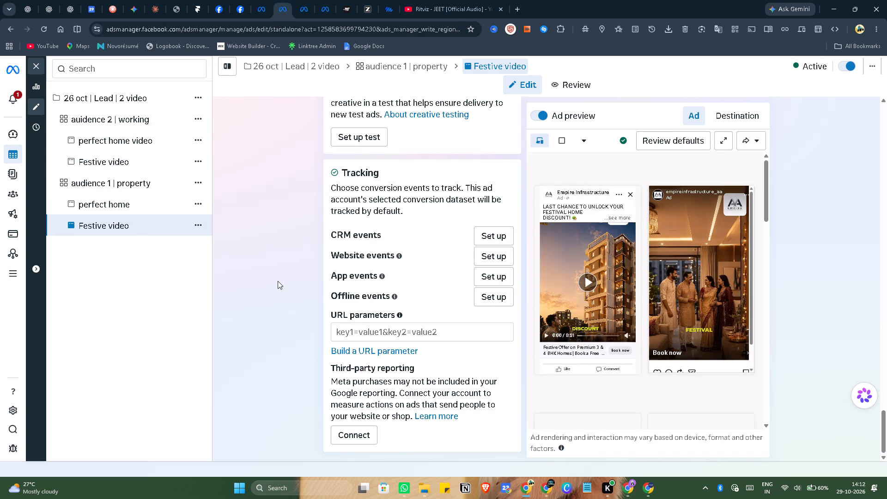
scroll(303, 284, down, 9)
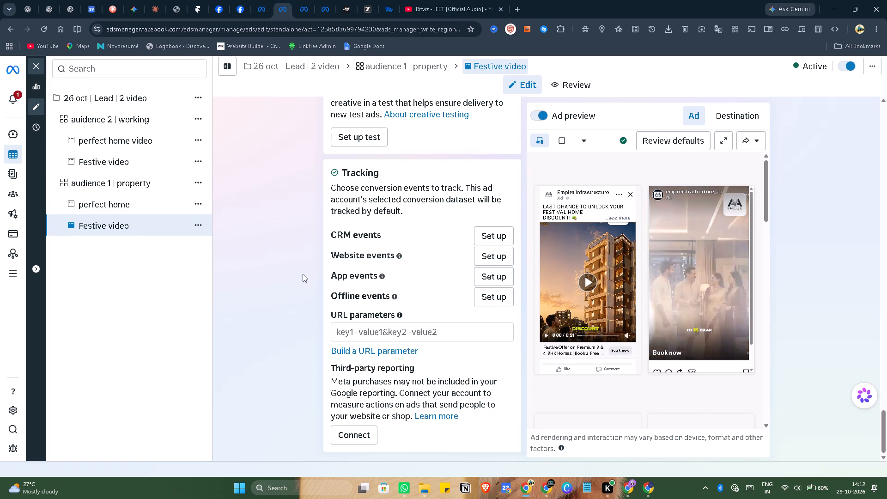
scroll(305, 195, up, 5)
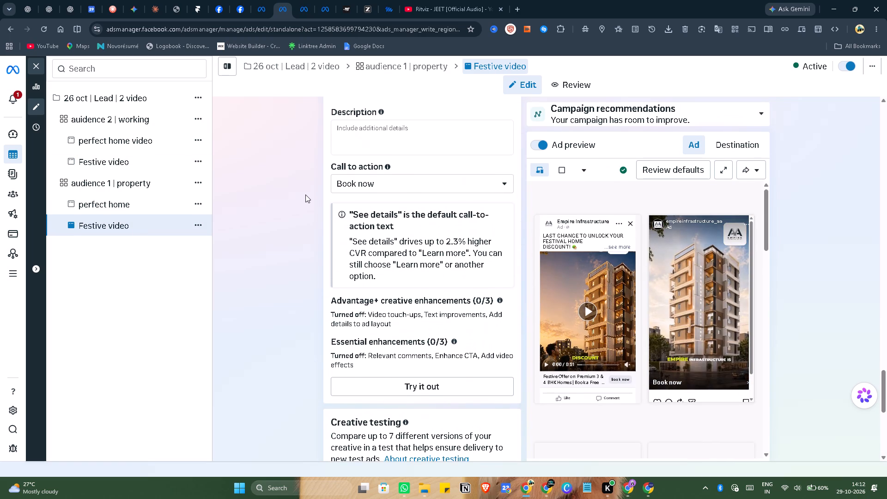
scroll(305, 195, up, 7)
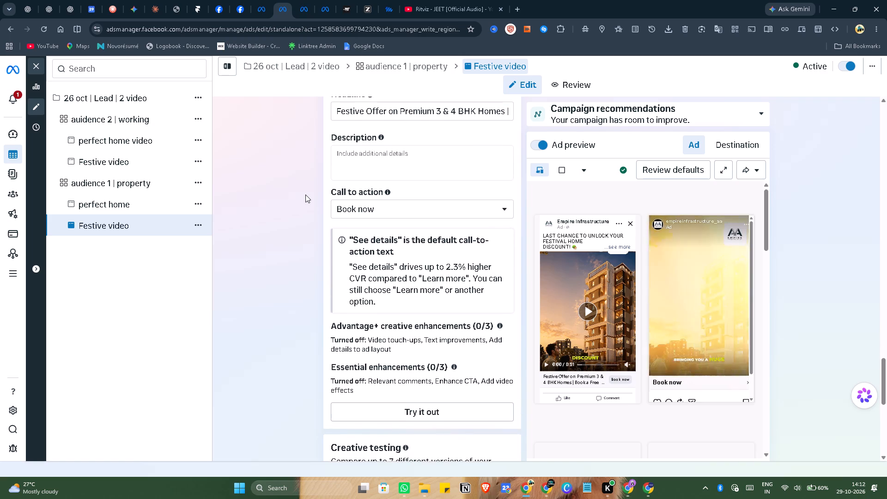
scroll(305, 195, up, 2)
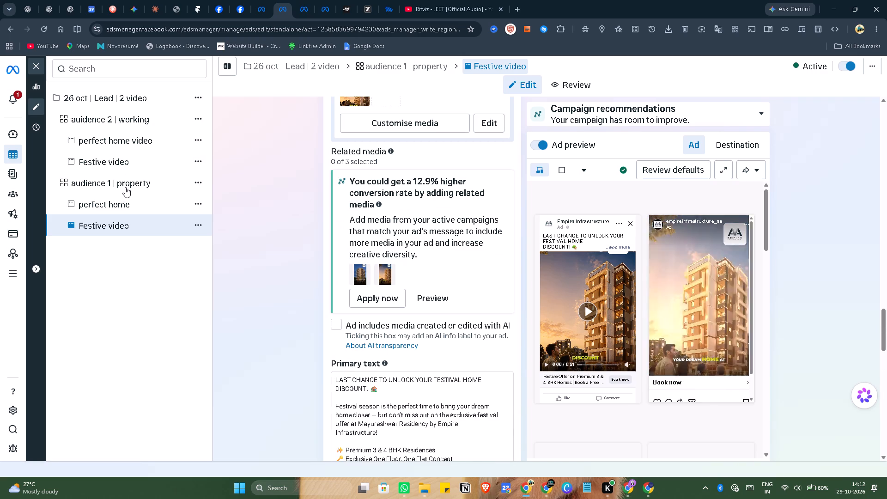
Check the daily budgets in the "audience 1 | property" and "auidence 2 | working" ad sets.
click(125, 186)
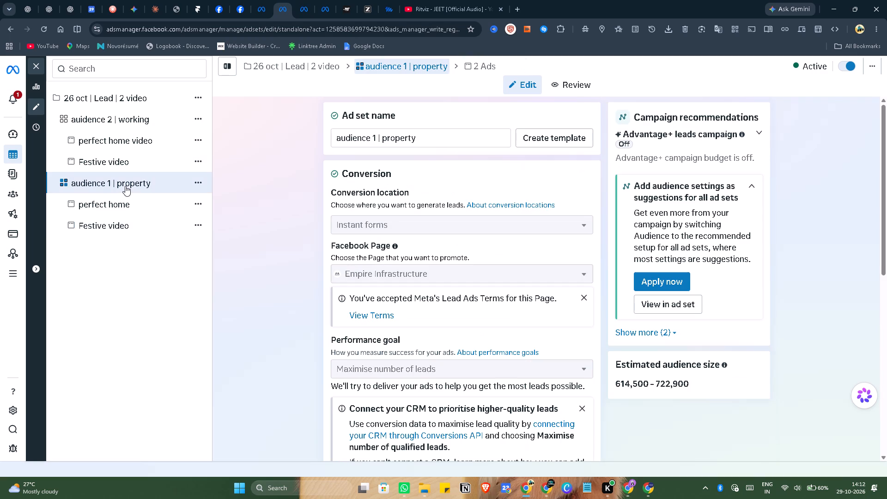
scroll(269, 313, down, 8)
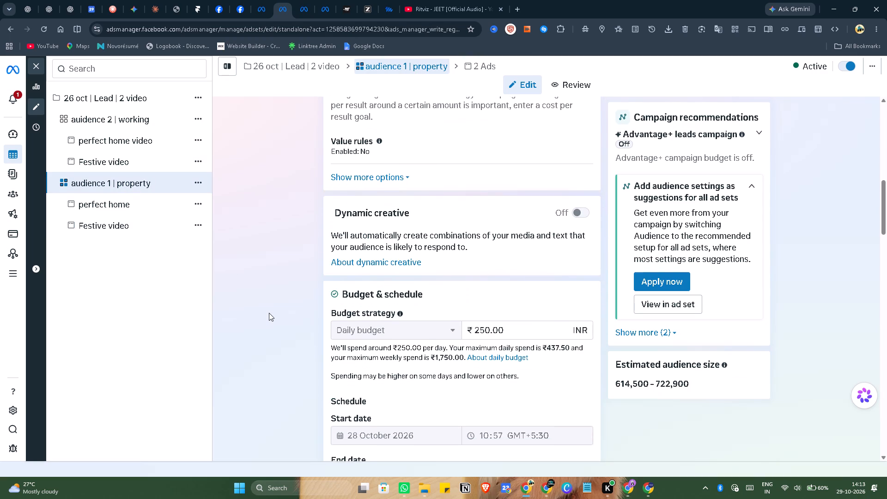
scroll(269, 313, up, 2)
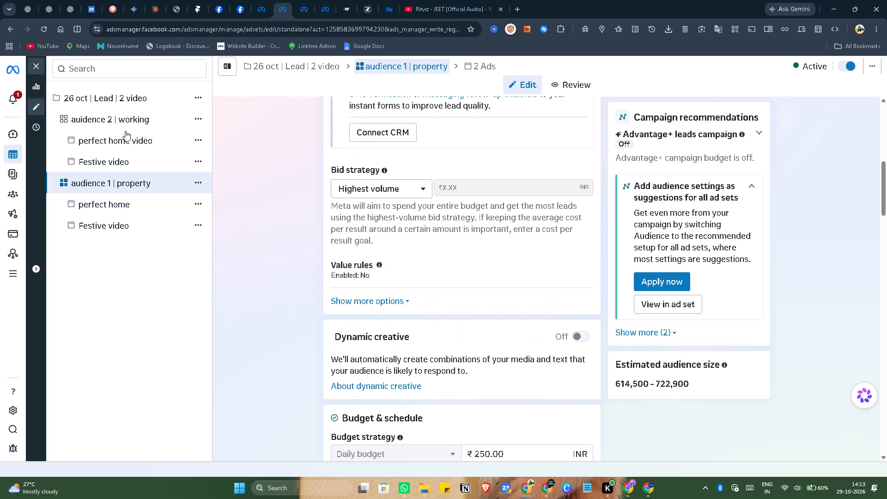
click(126, 120)
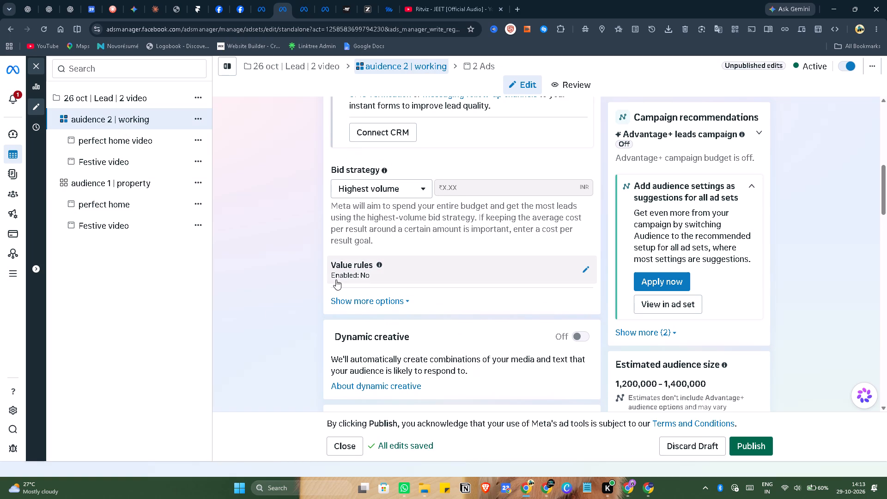
scroll(289, 265, down, 3)
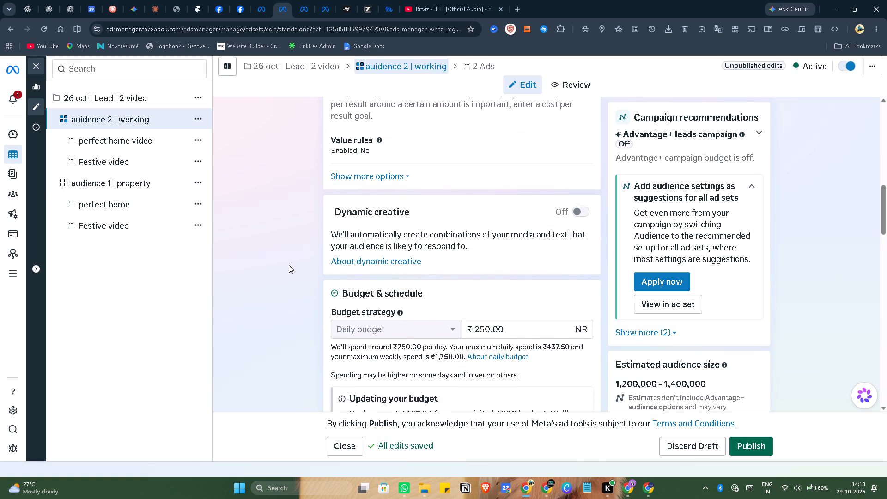
scroll(289, 265, down, 2)
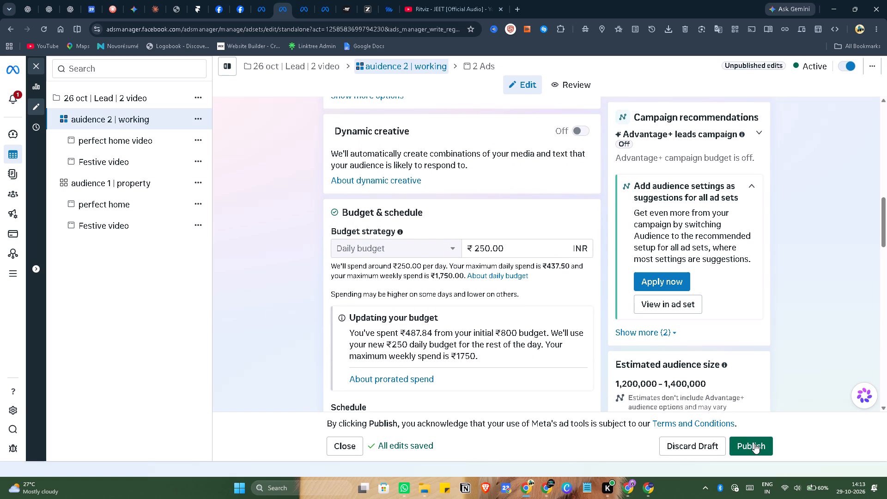
Publish the pending edits to the "auidence 2 | working" ad set and dismiss the update notice.
click(754, 444)
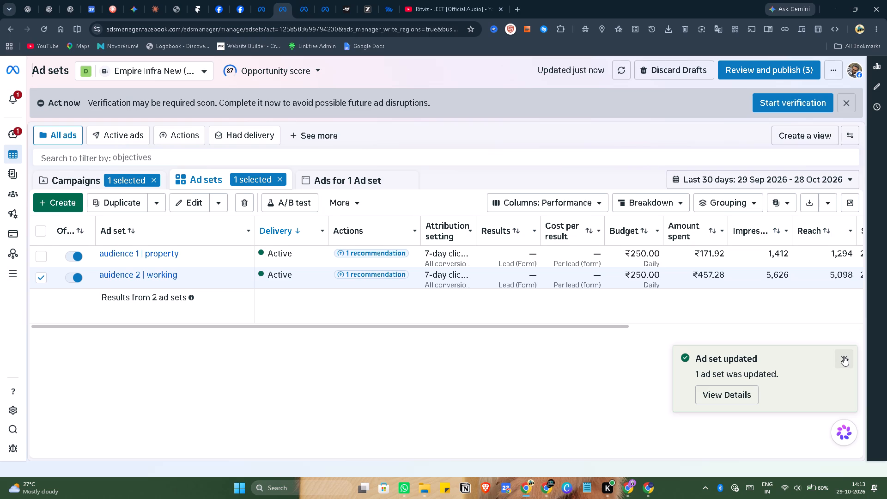
click(844, 356)
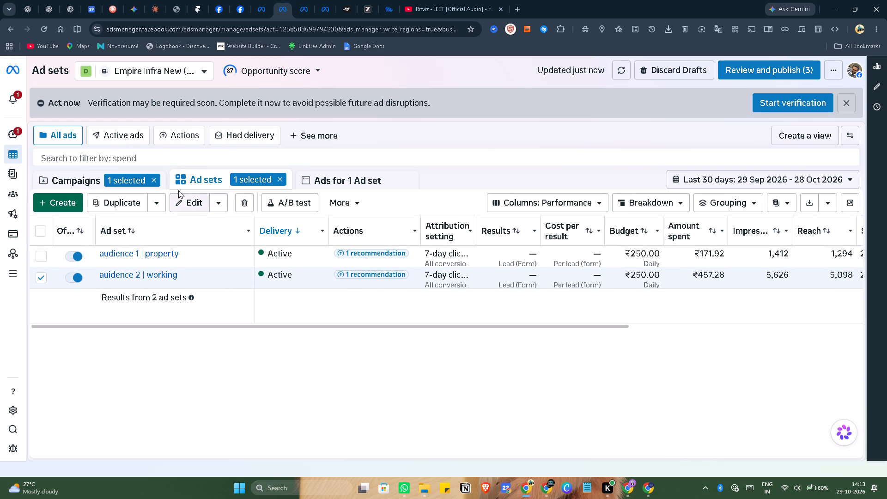
Clear the campaign and ad set selections and return to the full list of campaigns.
click(156, 181)
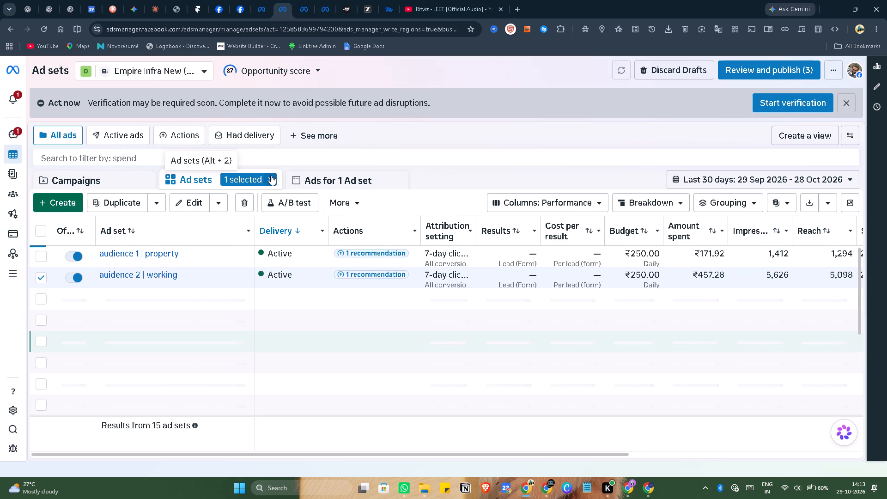
click(271, 175)
click(99, 180)
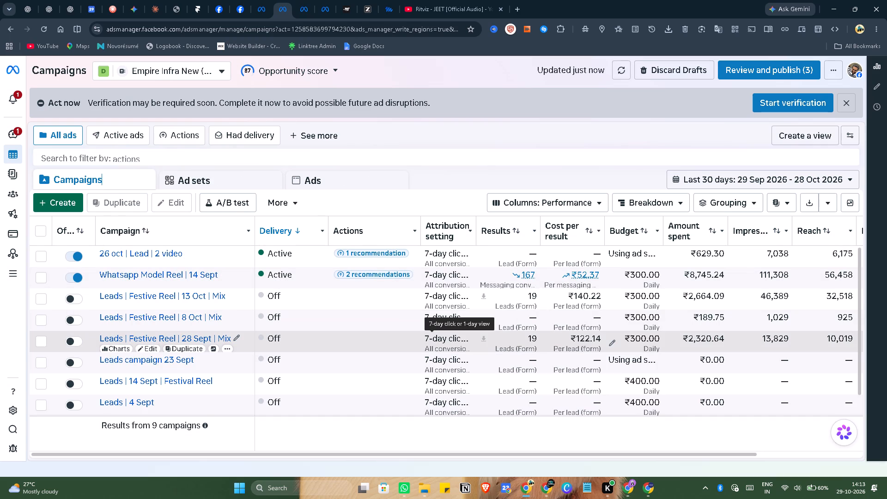
Set the campaign report's date range to 27 October 2026 through 29 October 2026.
scroll(449, 340, up, 3)
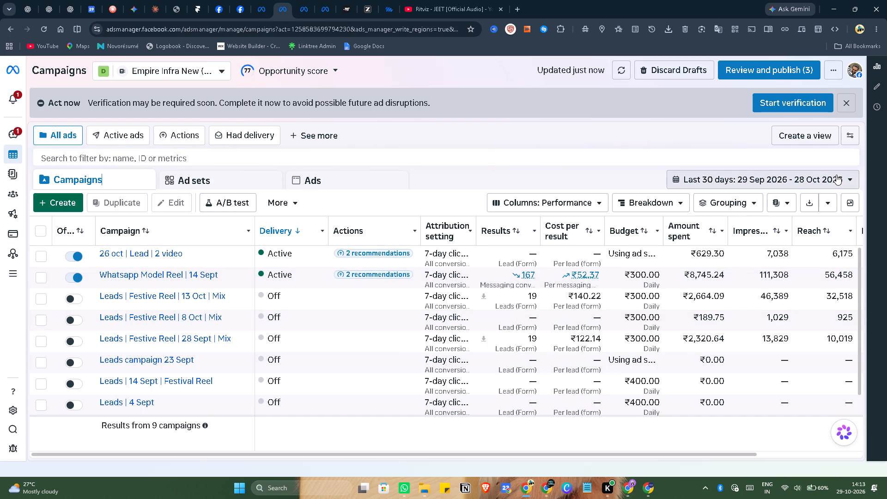
click(836, 175)
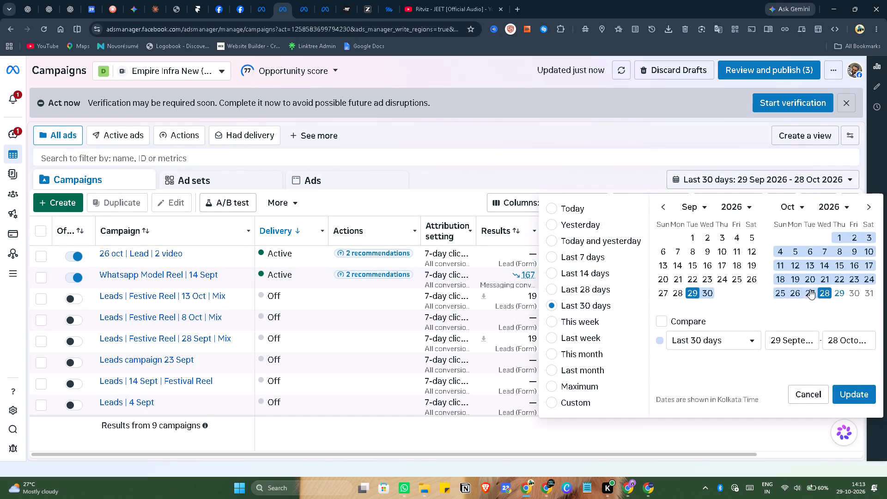
click(820, 291)
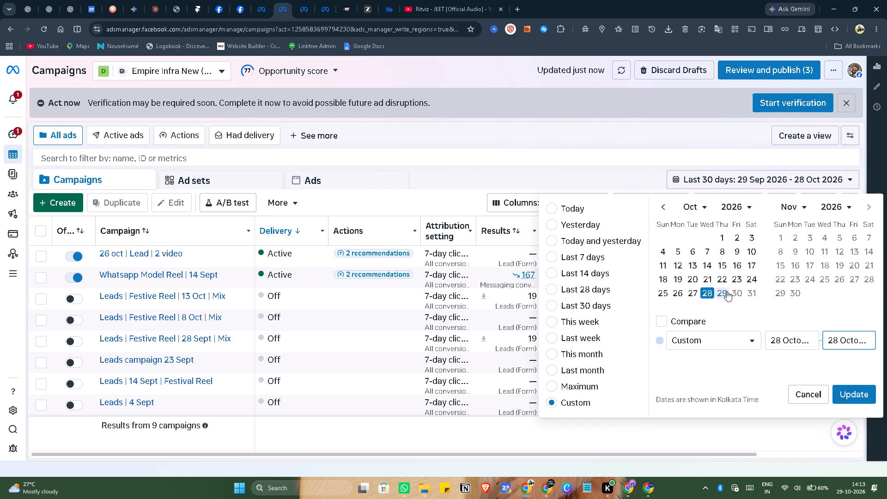
click(696, 289)
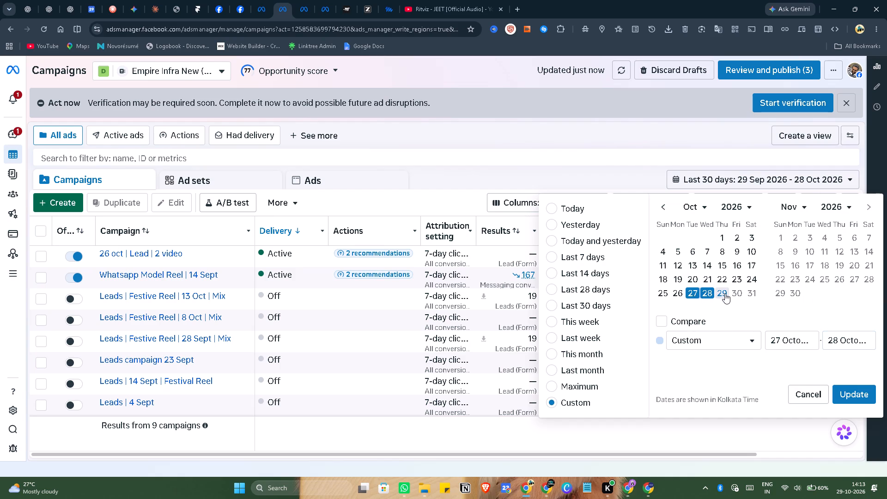
click(725, 293)
click(693, 291)
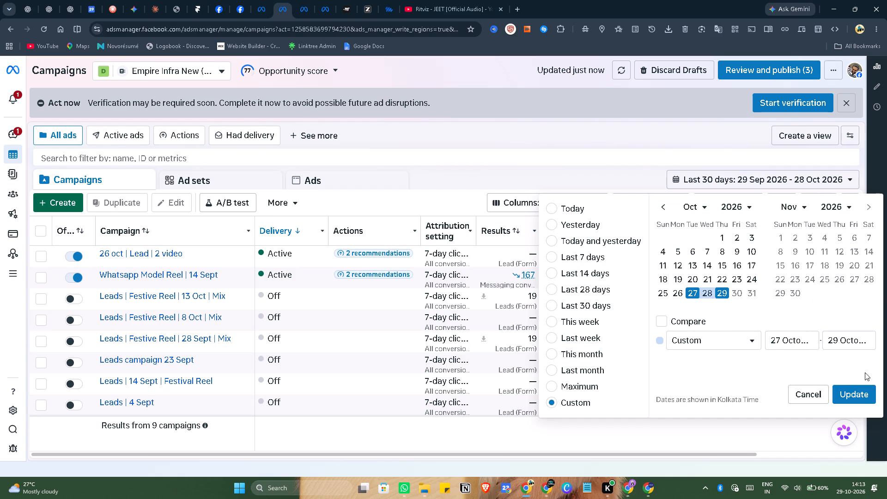
click(858, 391)
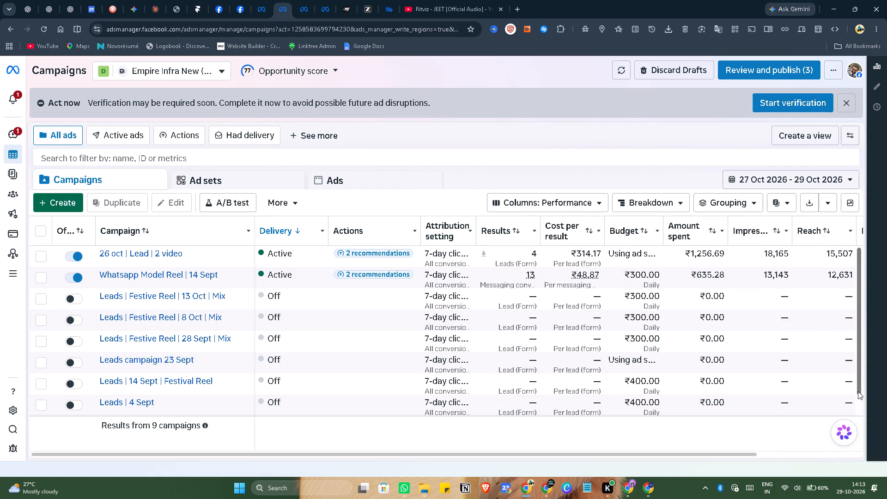
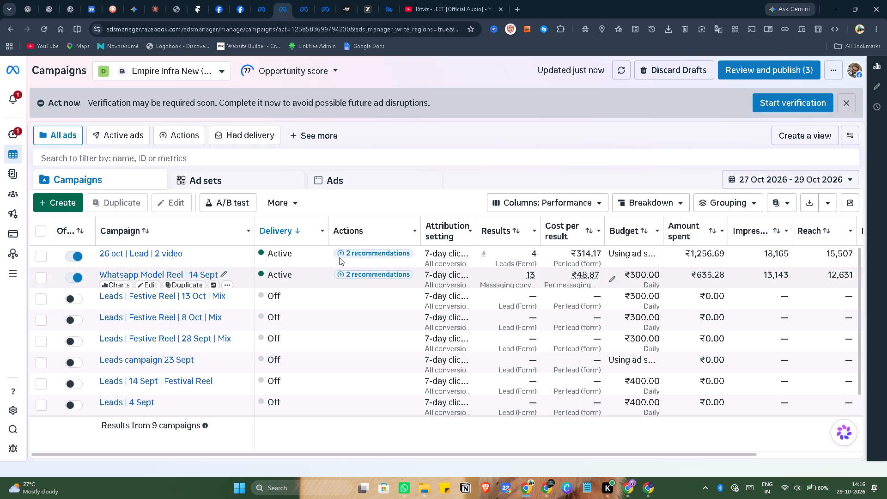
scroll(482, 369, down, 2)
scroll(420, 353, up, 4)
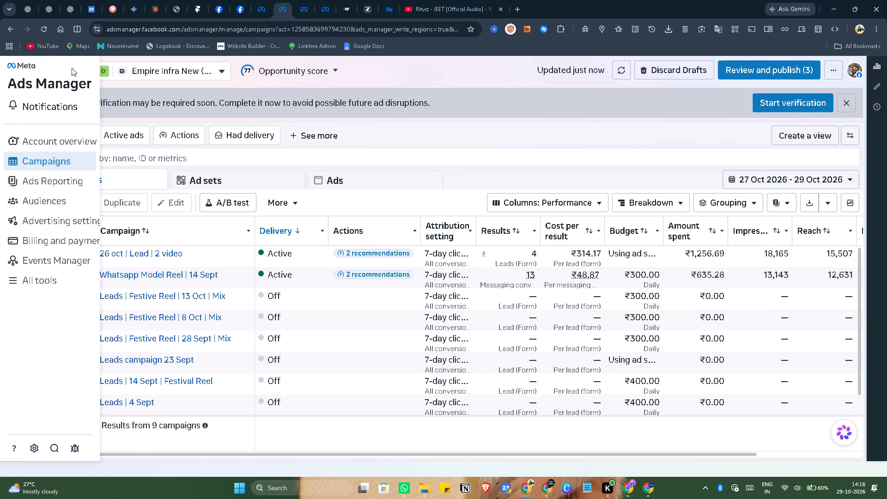
Close the duplicate Empire Infra campaigns tab set to the last 30 days and bring up the IT Campus Bhopal ad sets tab.
click(306, 6)
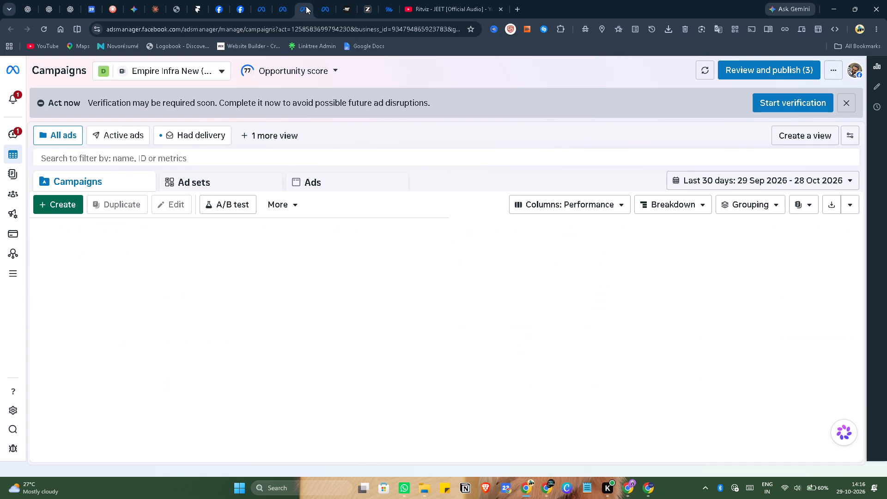
right_click(306, 6)
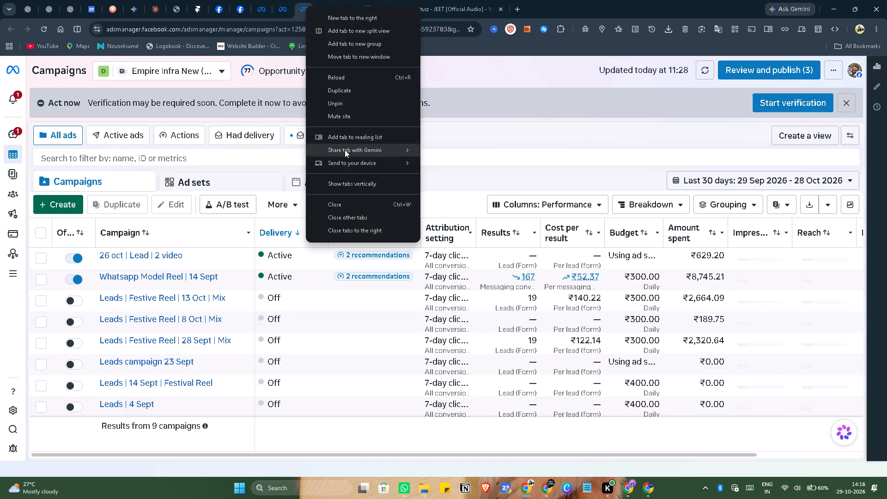
click(355, 200)
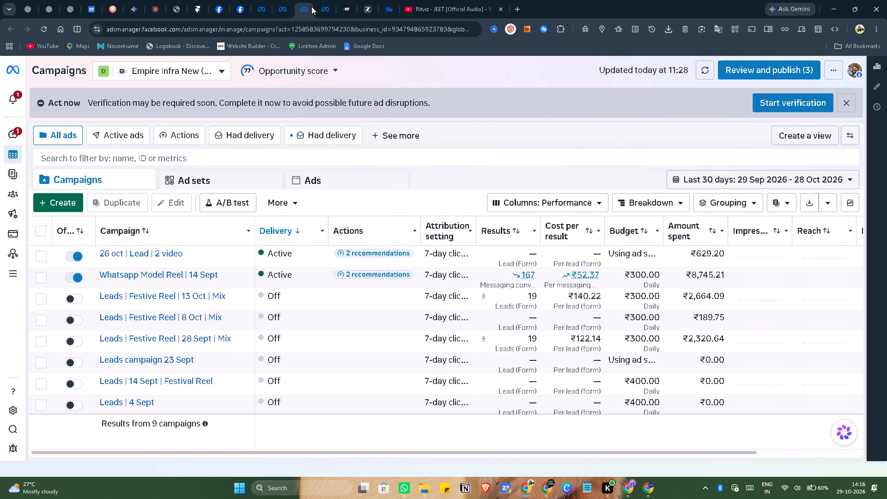
click(305, 5)
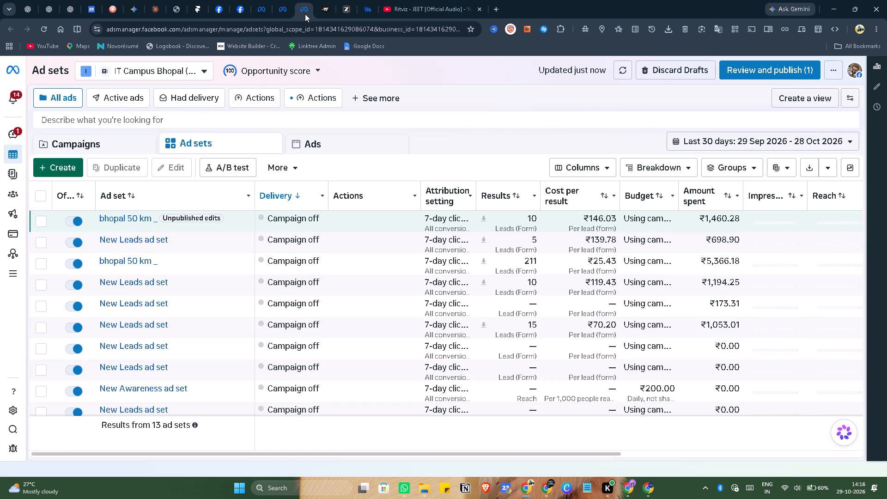
Duplicate the "9 sep | Zero to IT hero video | Bhopal 50KM" campaign once, with all recommendations and existing reactions, comments and shares deselected.
scroll(395, 301, up, 8)
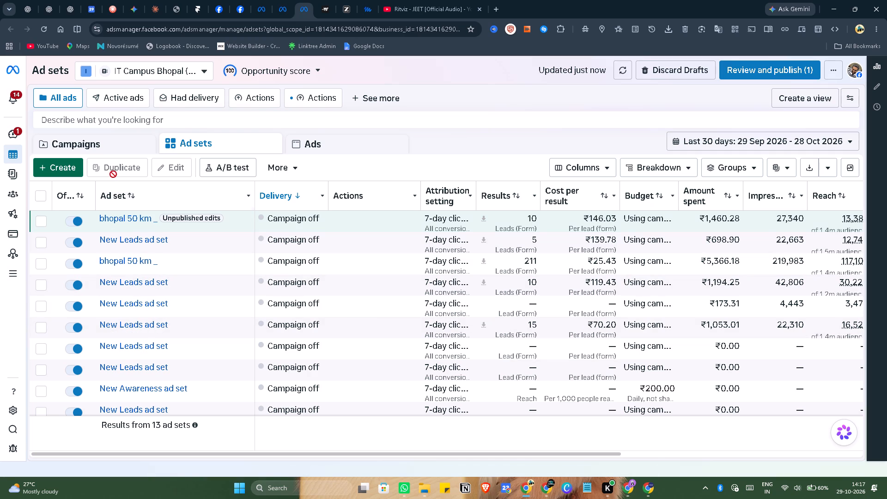
click(121, 143)
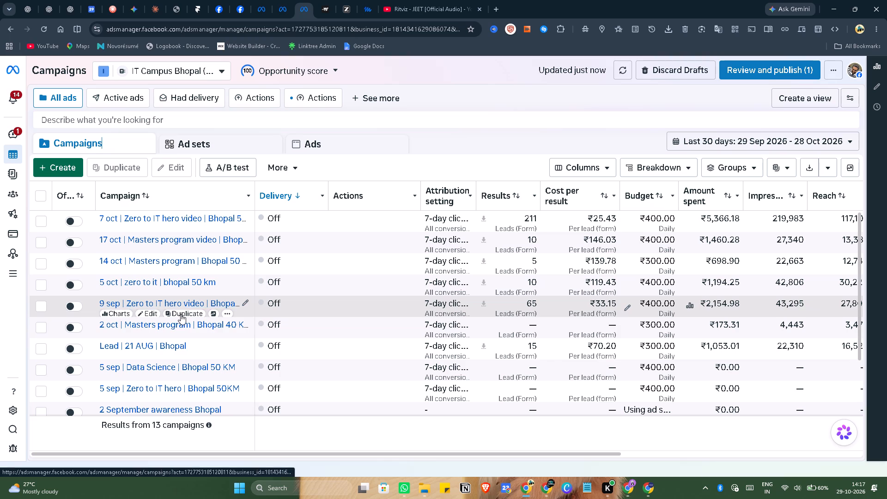
click(177, 313)
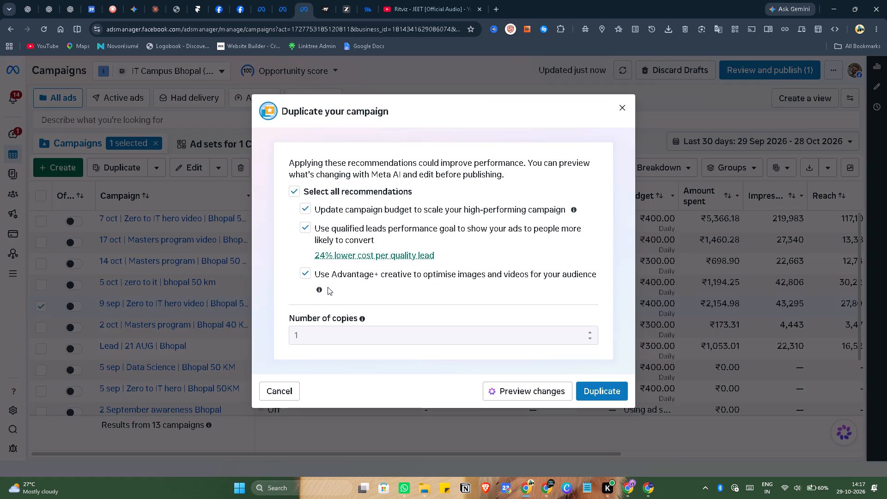
click(295, 191)
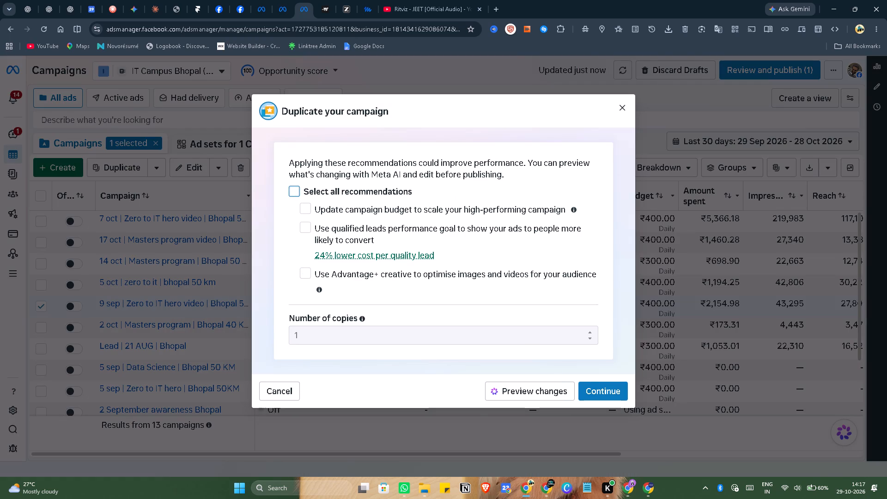
click(598, 390)
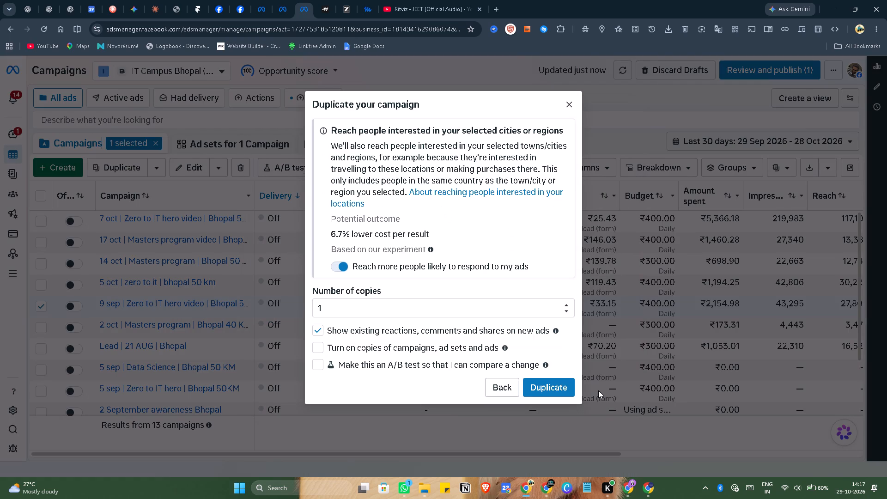
click(319, 327)
click(548, 380)
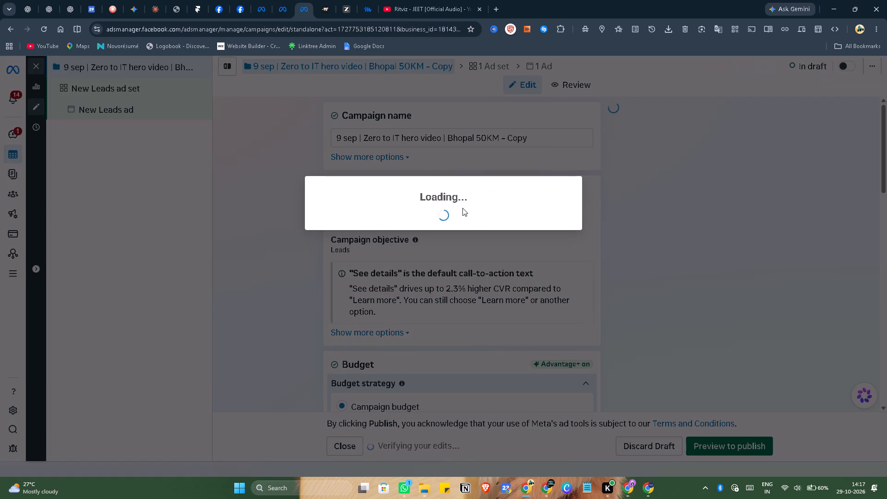
Rename the duplicated campaign as "29 oct | Zero to IT hero video | Bhopal 50KM".
click(543, 138)
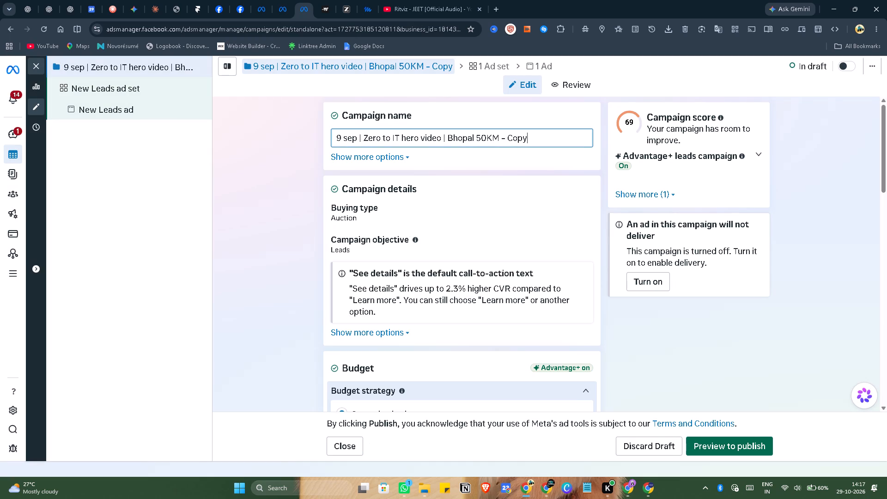
key(BackSpace)
key(BackSpace)
key(BackSpace)
key(BackSpace)
key(BackSpace)
key(BackSpace)
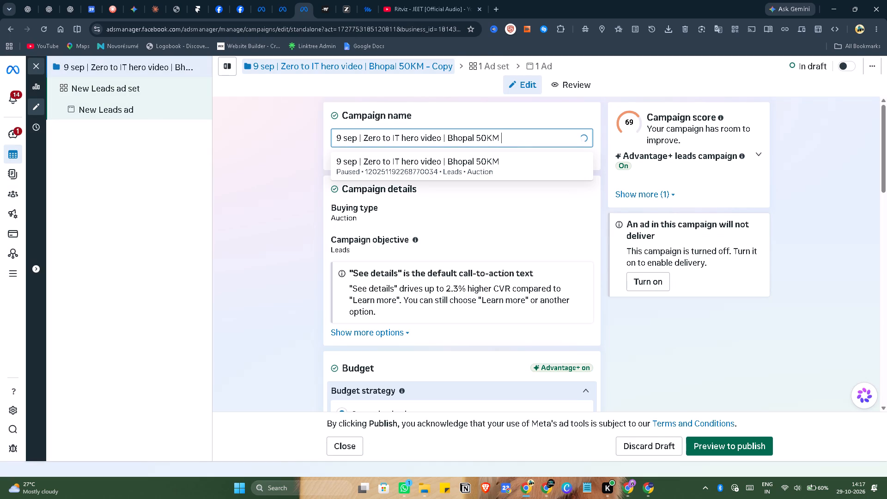
click(342, 140)
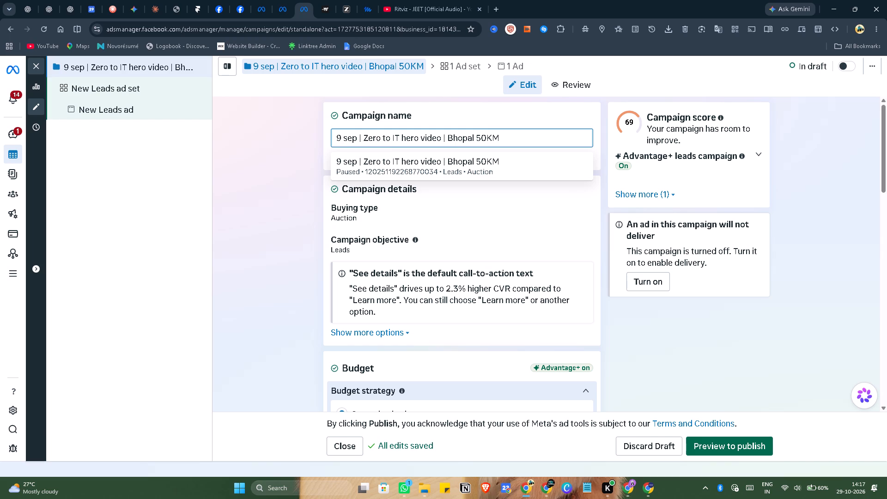
key(Right)
key(Right)
key(Right)
key(BackSpace)
key(BackSpace)
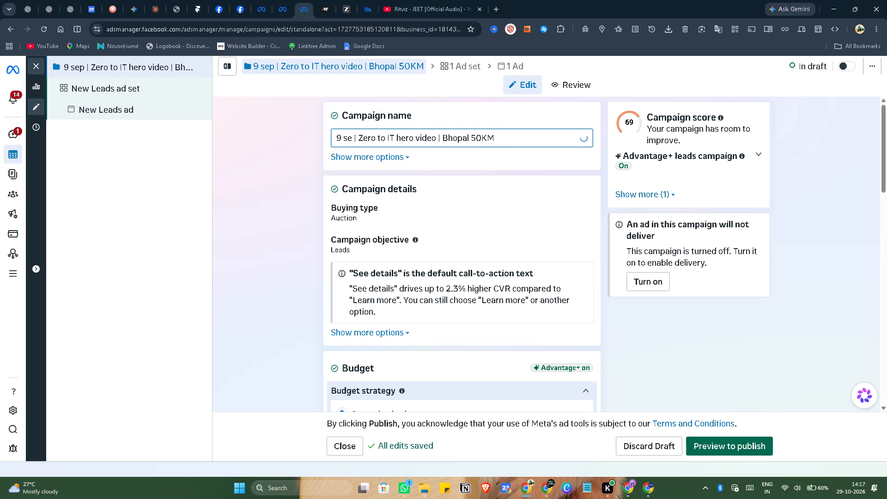
key(BackSpace)
key(BackSpace)
key(BackSpace)
key(BackSpace)
text(28)
key(BackSpace)
text(9 oct)
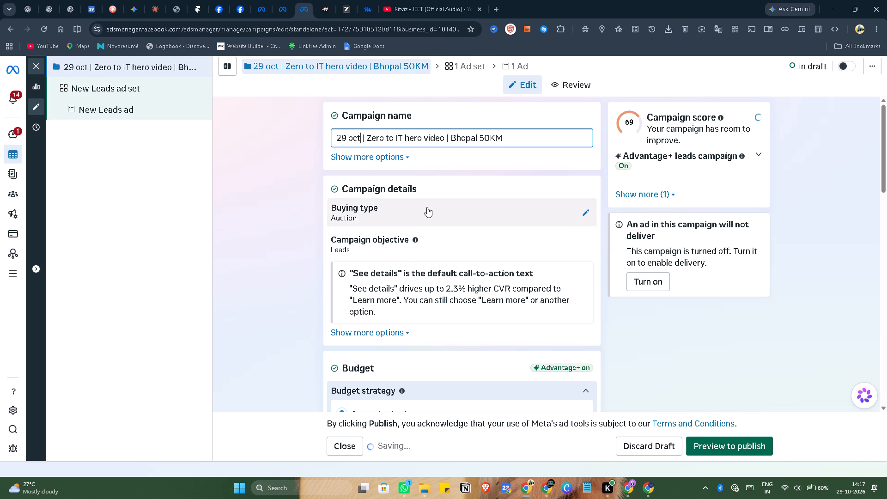
Review the duplicated campaign's details, budget strategy, daily budget, bid strategy and special ad categories.
scroll(401, 249, down, 8)
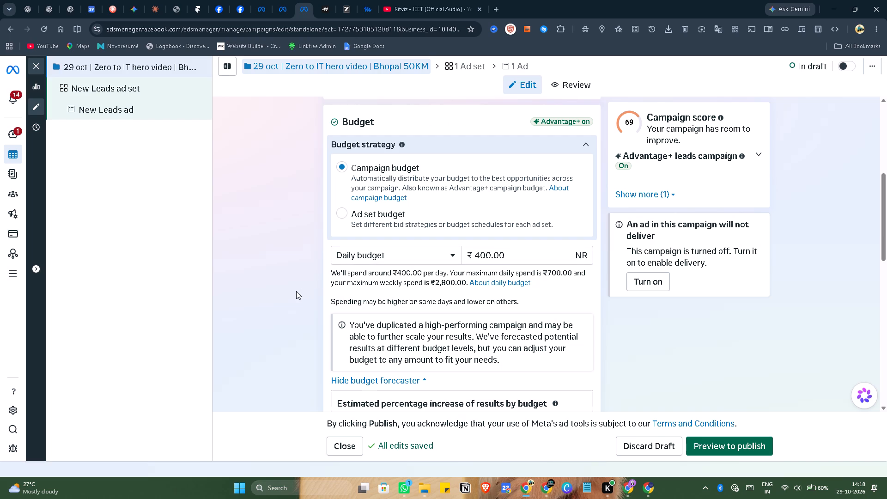
scroll(296, 291, down, 3)
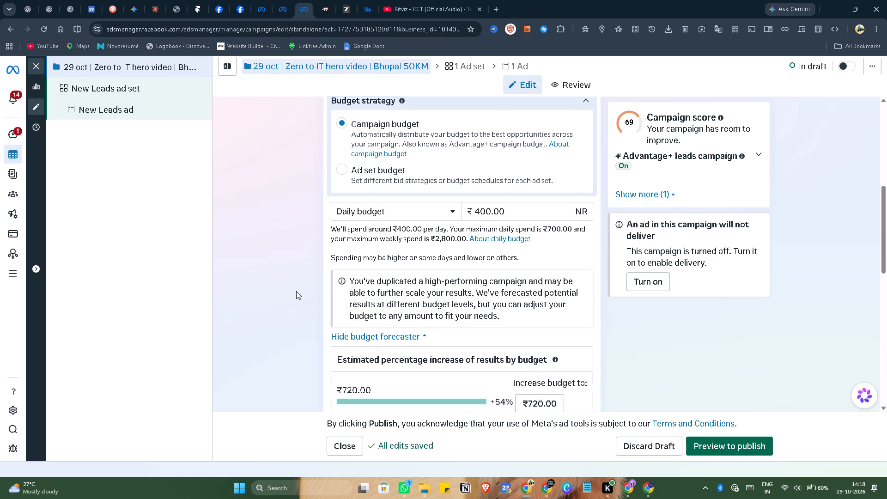
scroll(296, 291, down, 7)
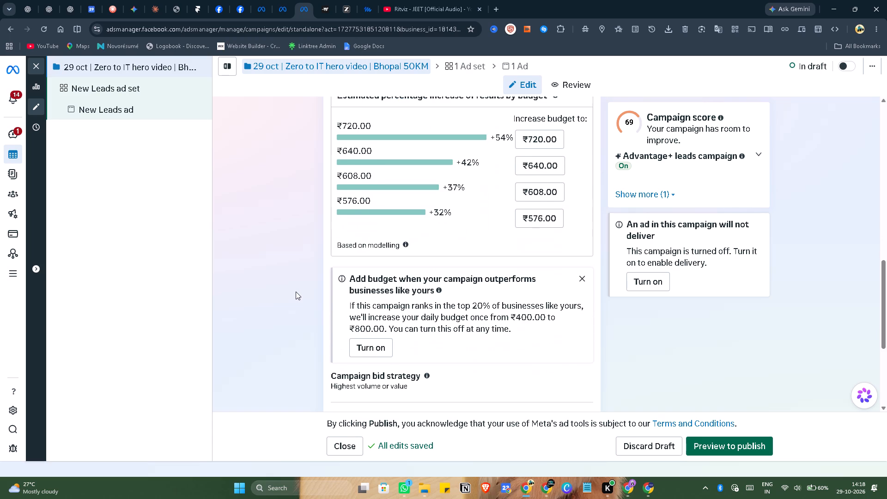
scroll(296, 292, down, 9)
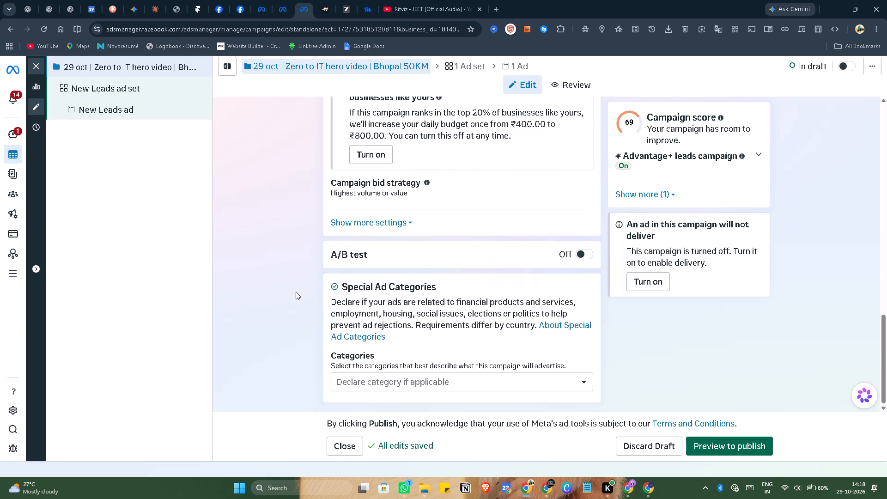
scroll(296, 292, up, 13)
scroll(296, 292, up, 11)
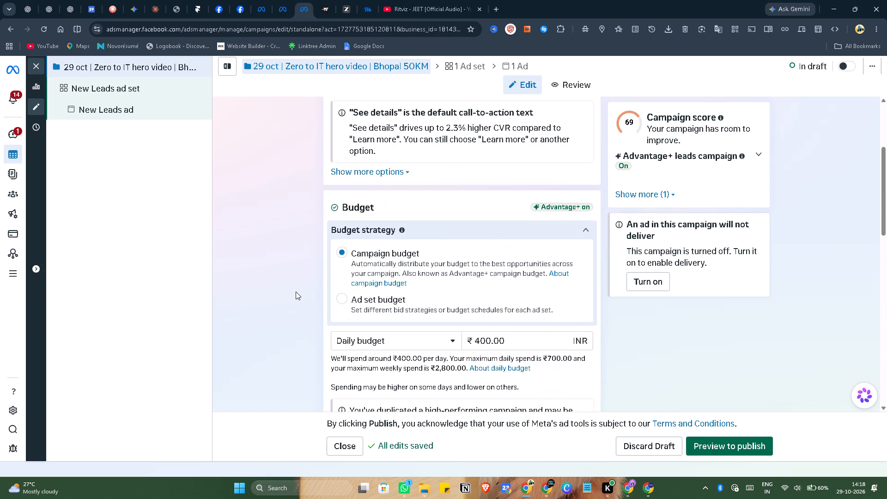
scroll(296, 292, up, 1)
Review the "New Leads ad set" in the duplicated campaign, checking its conversion, budget and schedule, and saved audience settings.
click(117, 88)
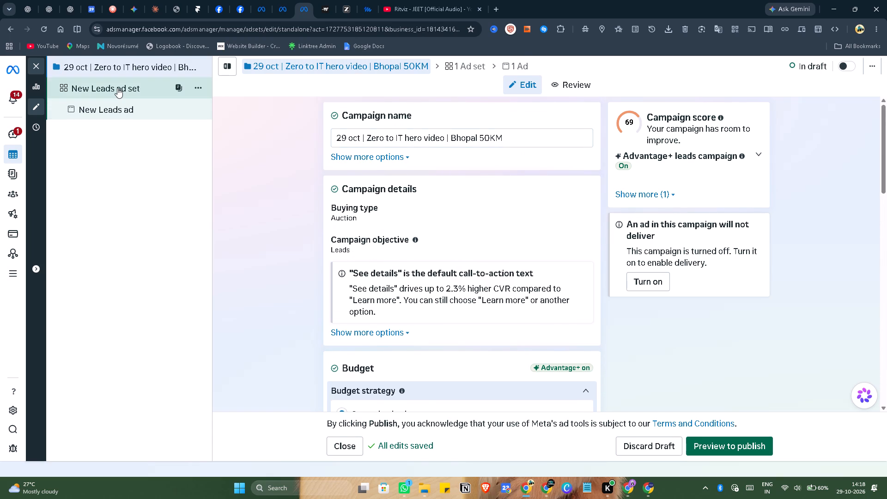
scroll(250, 313, down, 3)
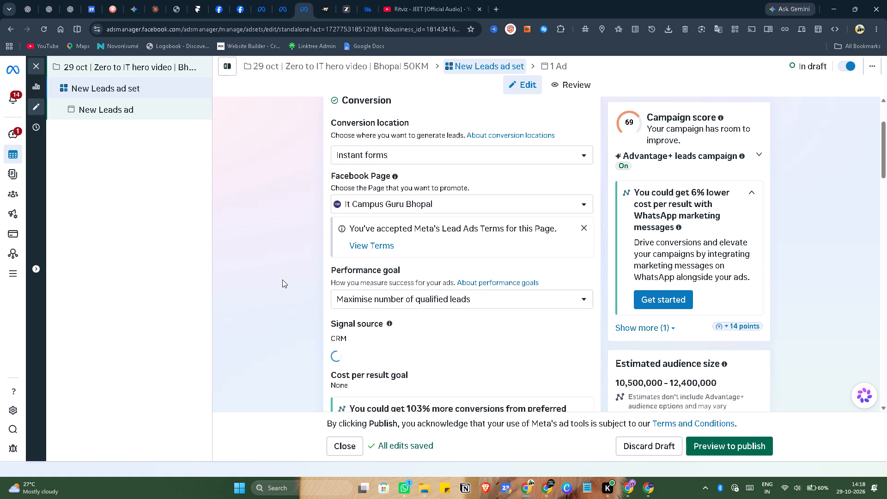
scroll(285, 297, up, 4)
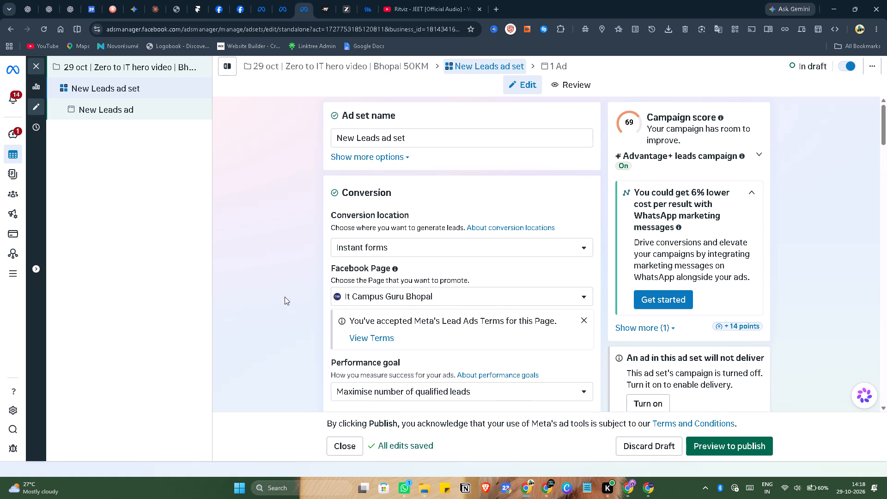
scroll(285, 297, down, 7)
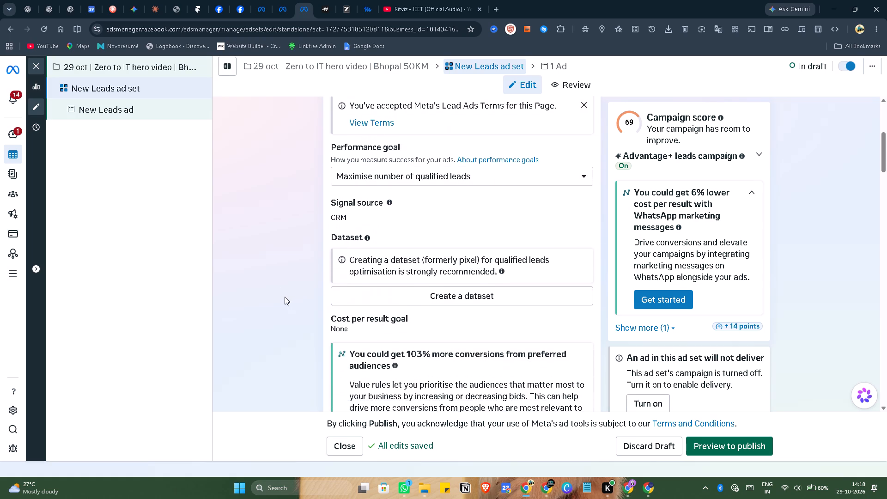
scroll(285, 297, down, 16)
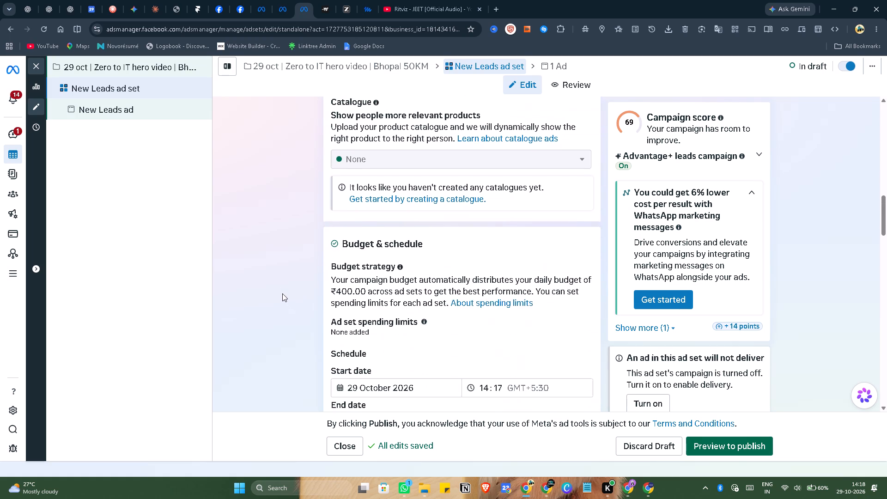
scroll(282, 293, down, 7)
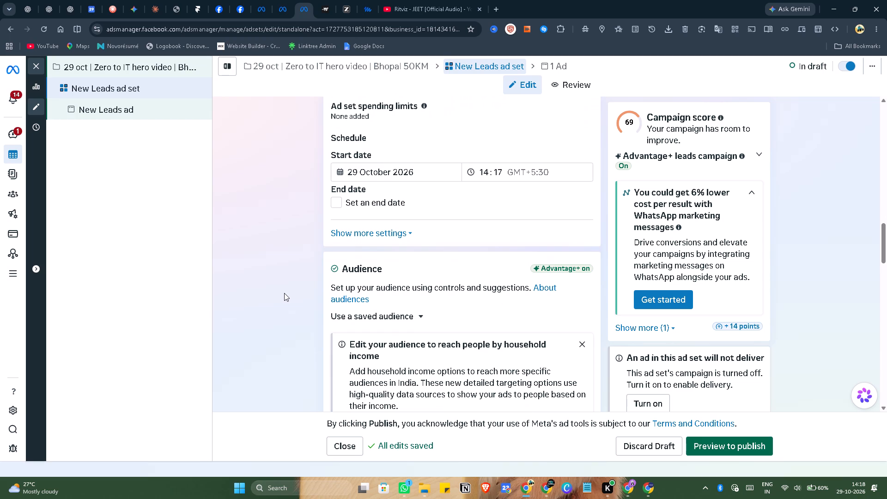
scroll(285, 294, down, 3)
scroll(285, 294, up, 2)
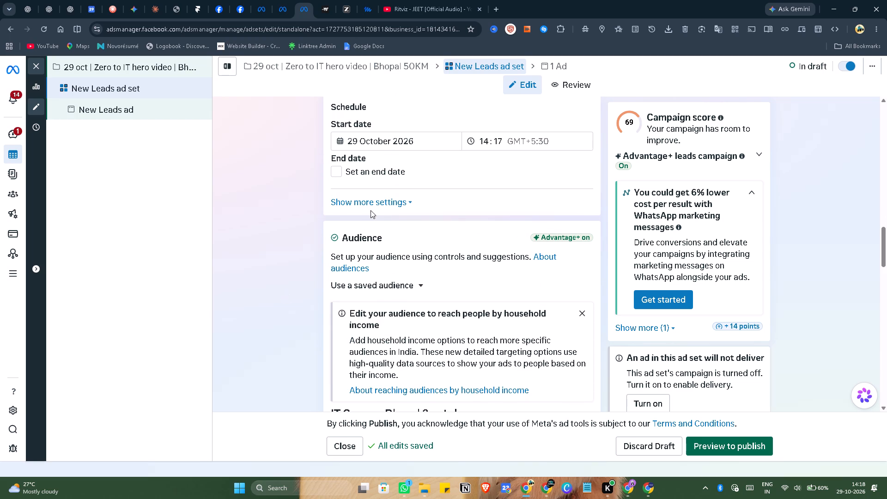
click(373, 206)
click(373, 206)
scroll(289, 264, down, 4)
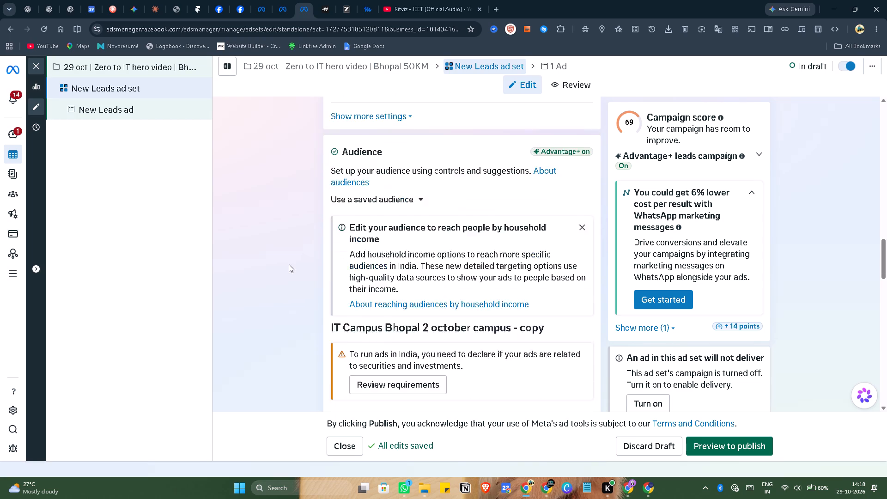
scroll(289, 264, down, 3)
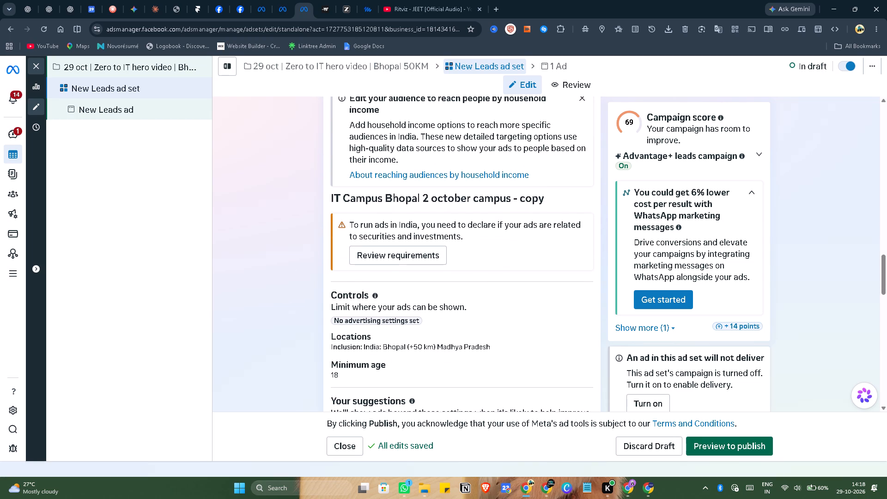
scroll(537, 333, down, 2)
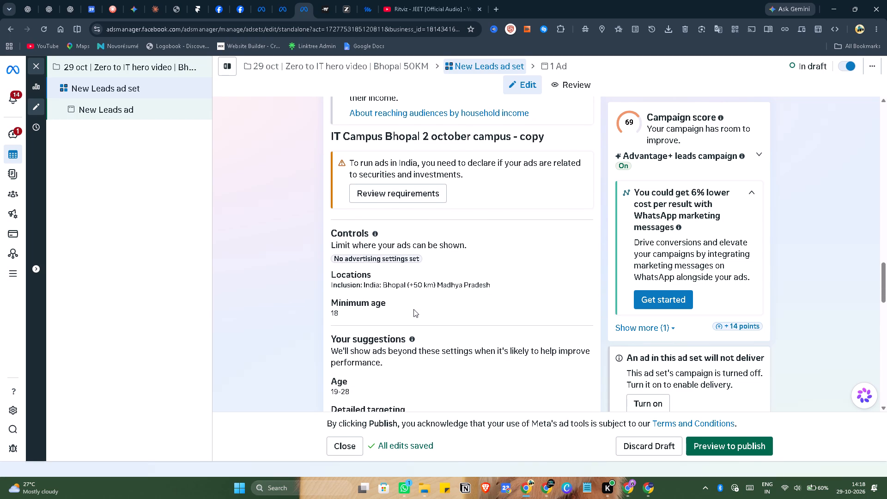
scroll(413, 309, down, 7)
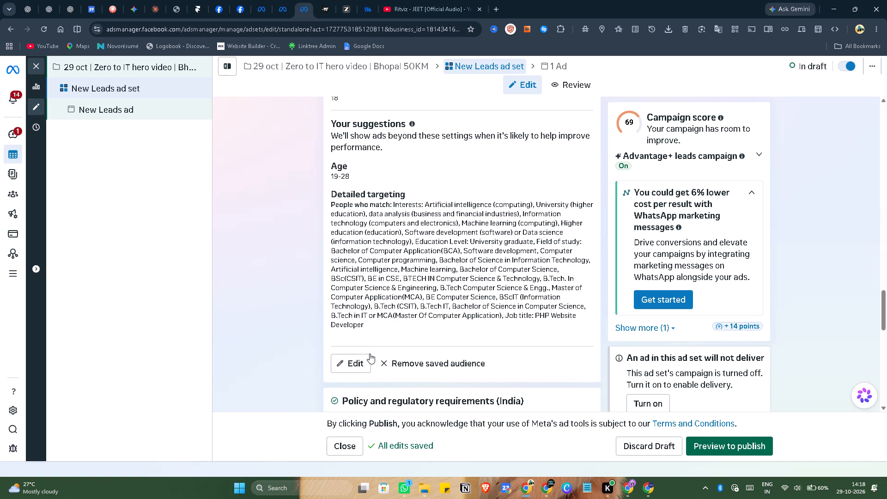
Edit the ad set's saved audience, changing its name to "IT Campus Bhopal 29 october campus".
click(362, 361)
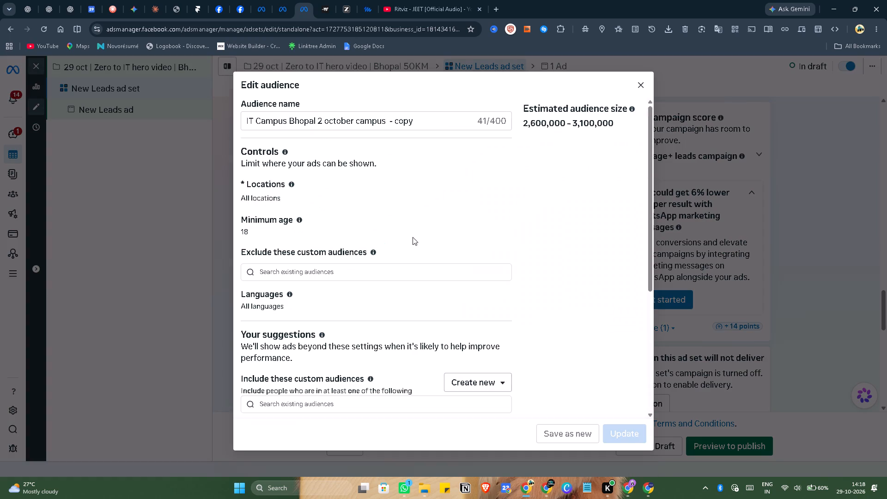
click(422, 121)
key(BackSpace)
key(BackSpace)
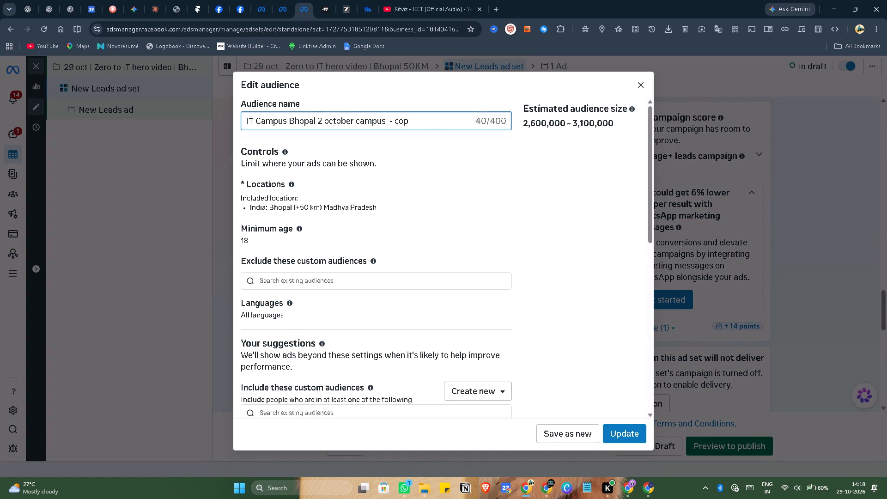
key(BackSpace)
key(BackSpace)
key(BackSpace)
key(BackSpace)
key(BackSpace)
click(321, 119)
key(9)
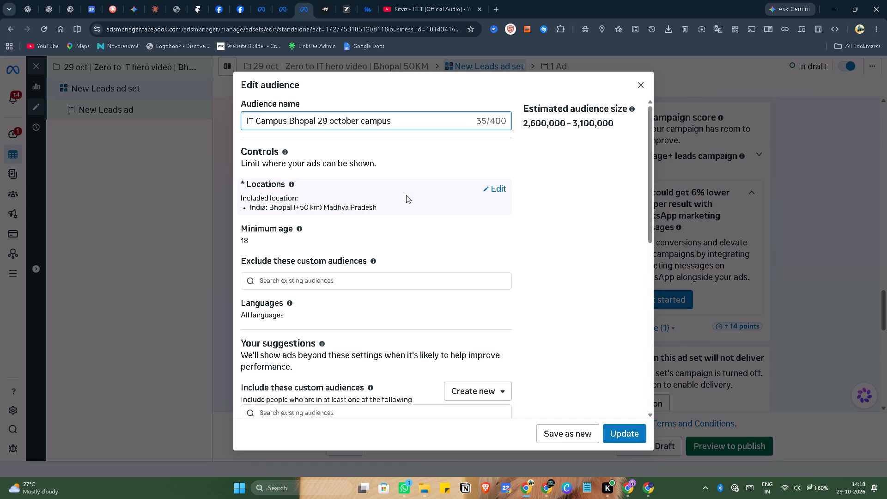
Set the radius around the Bhopal, Madhya Pradesh location to 40 km.
click(492, 187)
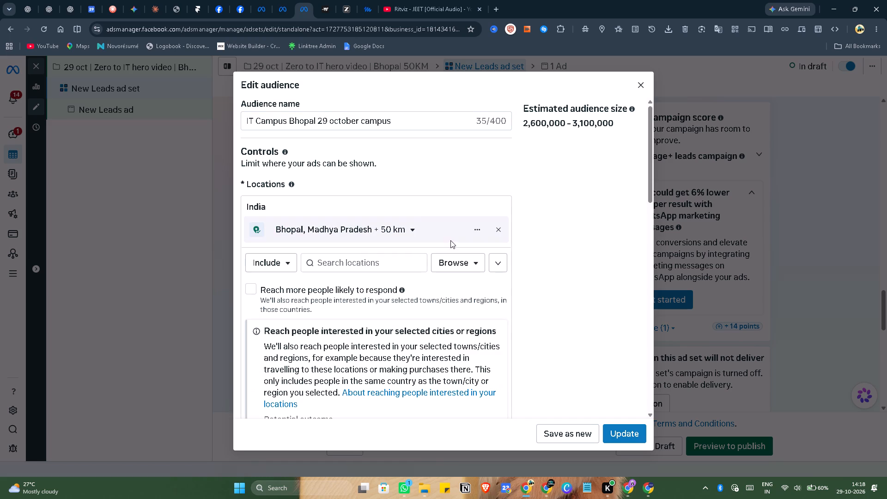
click(412, 228)
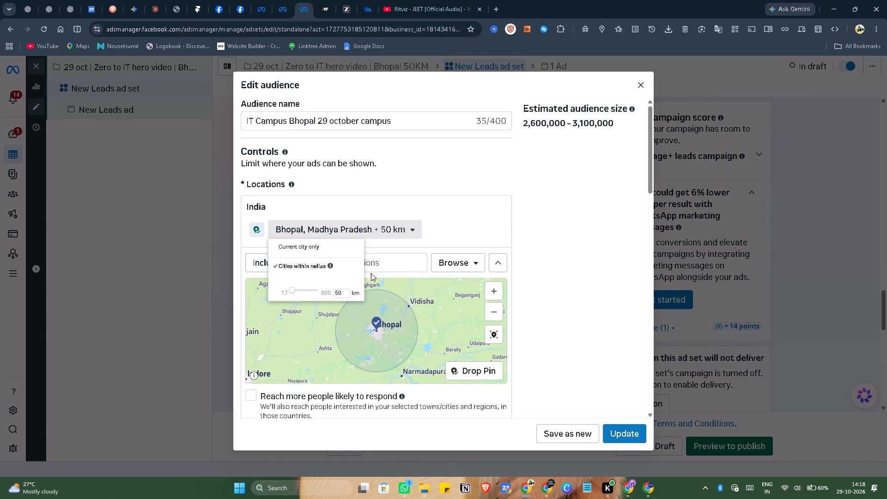
click(338, 290)
key(BackSpace)
key(4)
key(Return)
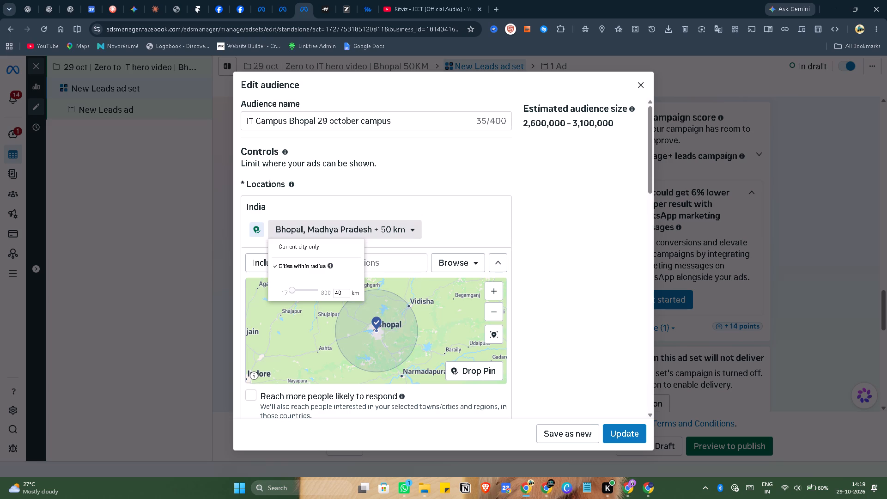
Set the audience's suggested age range to 20–30.
scroll(417, 234, down, 7)
scroll(407, 297, down, 5)
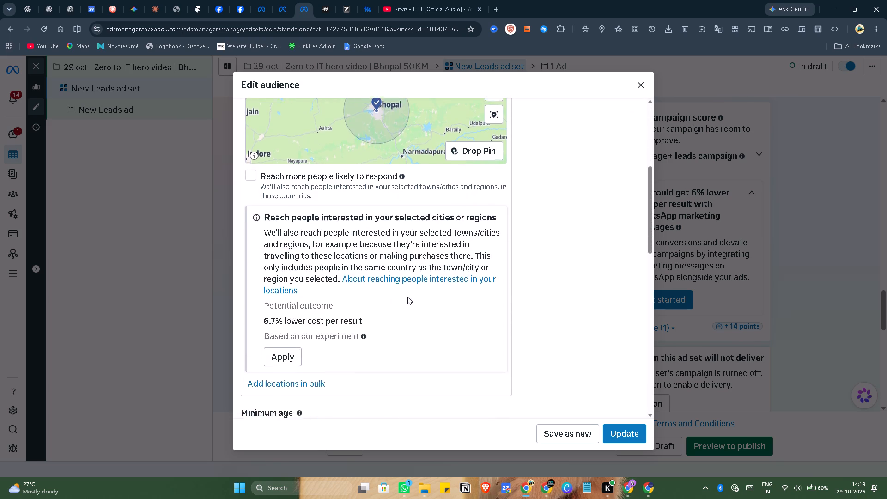
scroll(402, 292, down, 4)
scroll(401, 291, up, 3)
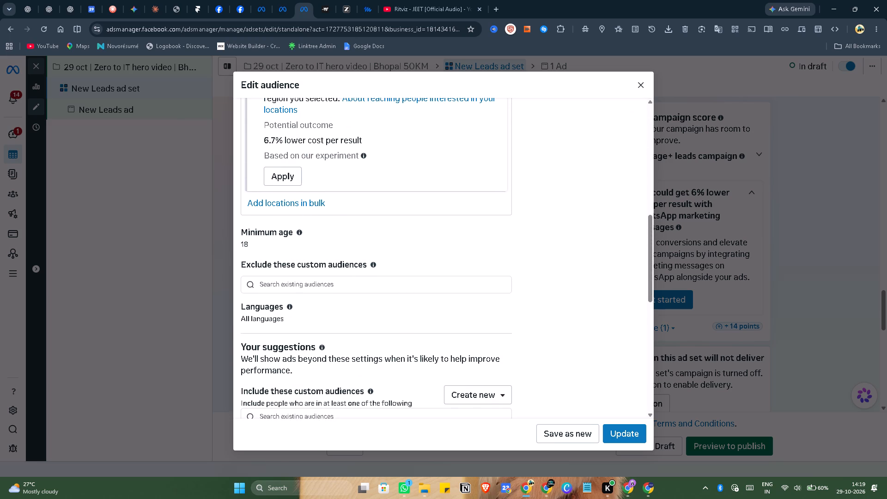
scroll(346, 281, down, 7)
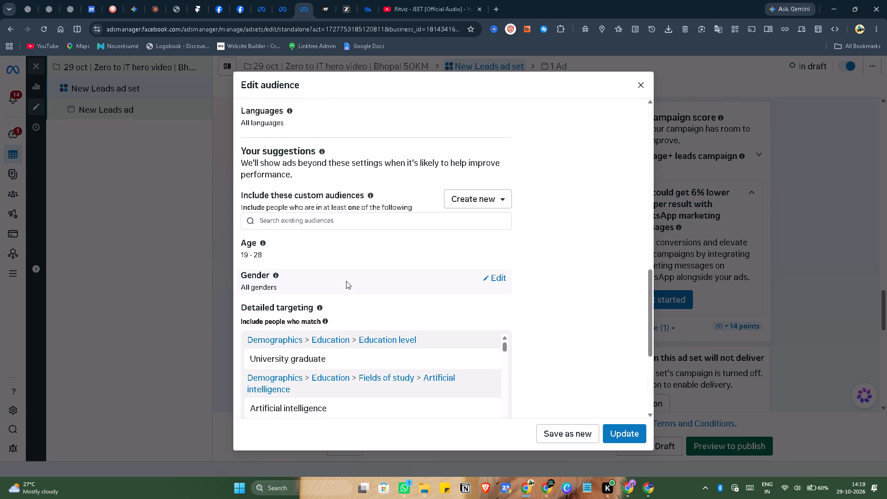
click(503, 225)
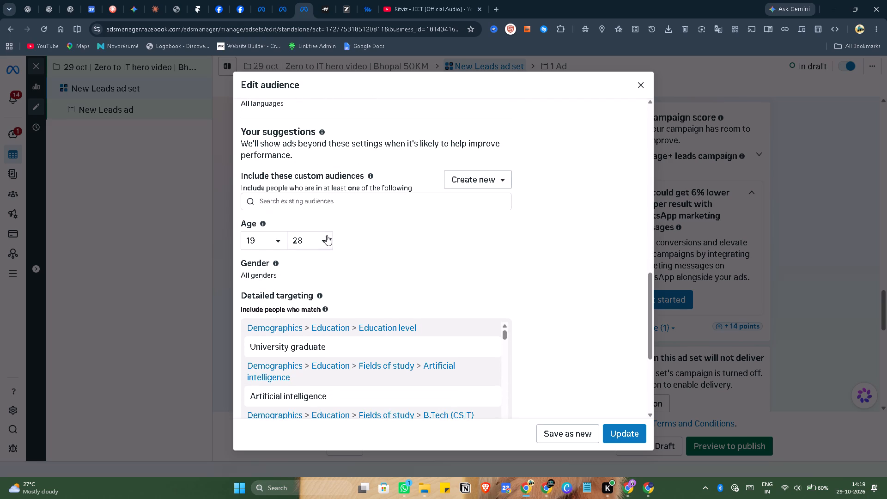
click(323, 237)
scroll(310, 357, down, 1)
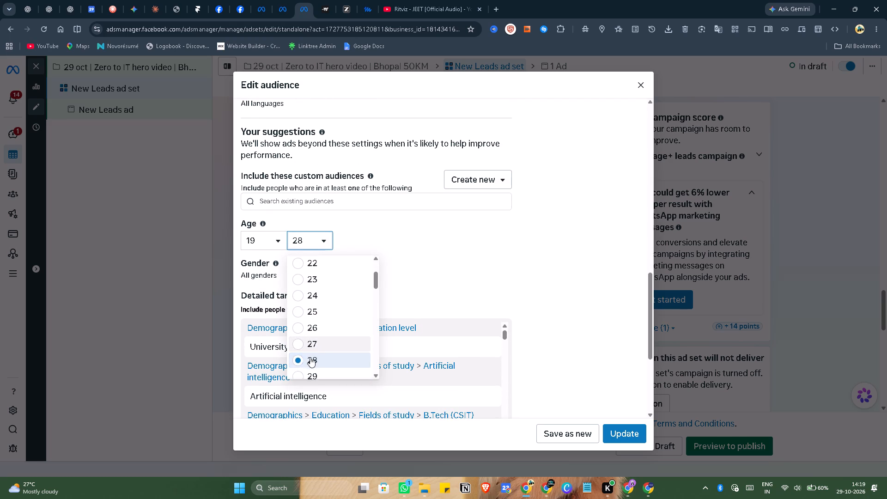
scroll(310, 357, down, 1)
click(299, 340)
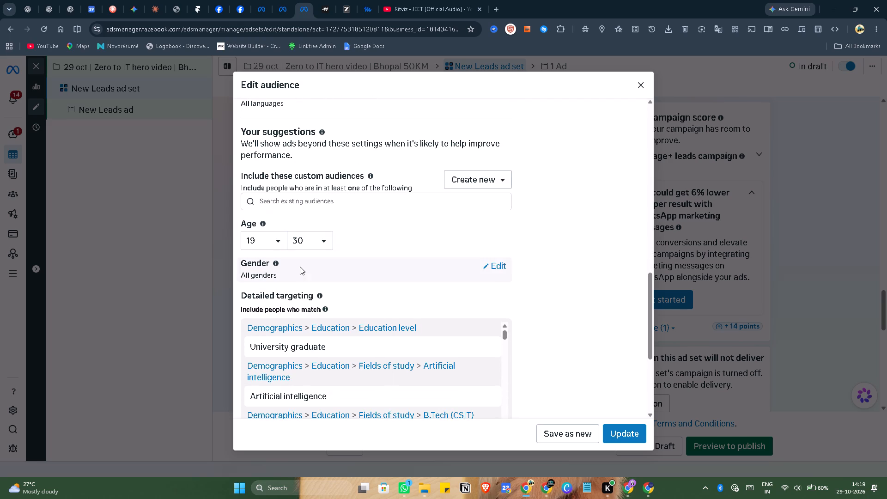
click(277, 235)
click(263, 298)
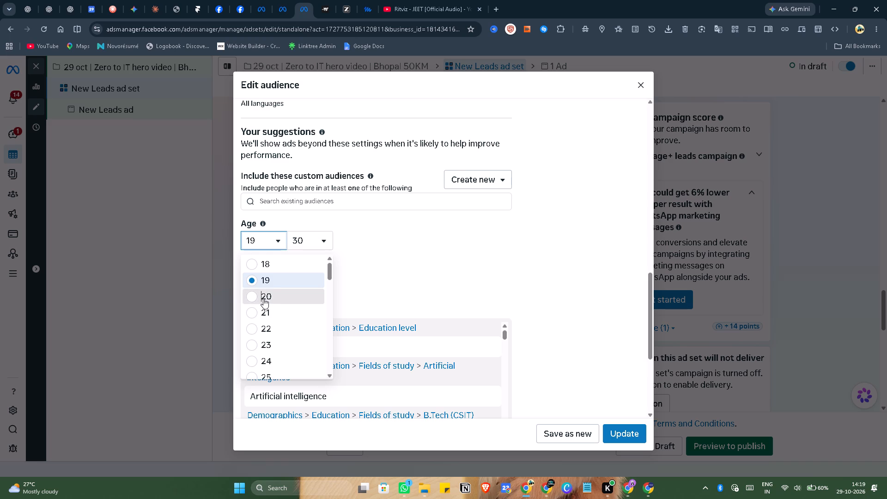
Remove the "University graduate" education level from the audience's detailed targeting.
scroll(424, 279, down, 1)
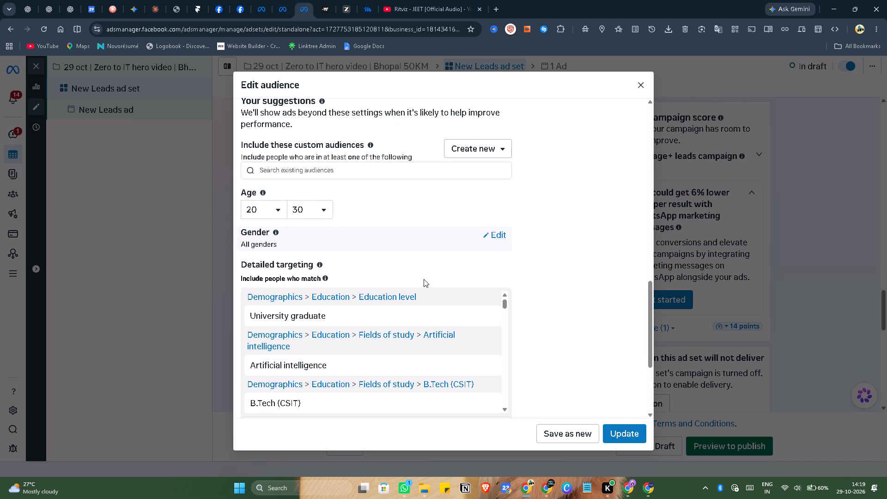
scroll(389, 323, down, 2)
scroll(371, 366, up, 3)
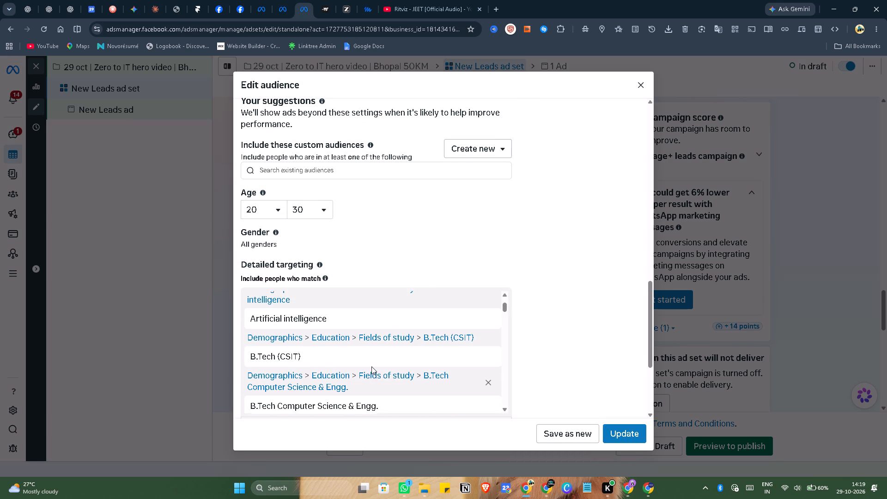
scroll(371, 366, up, 3)
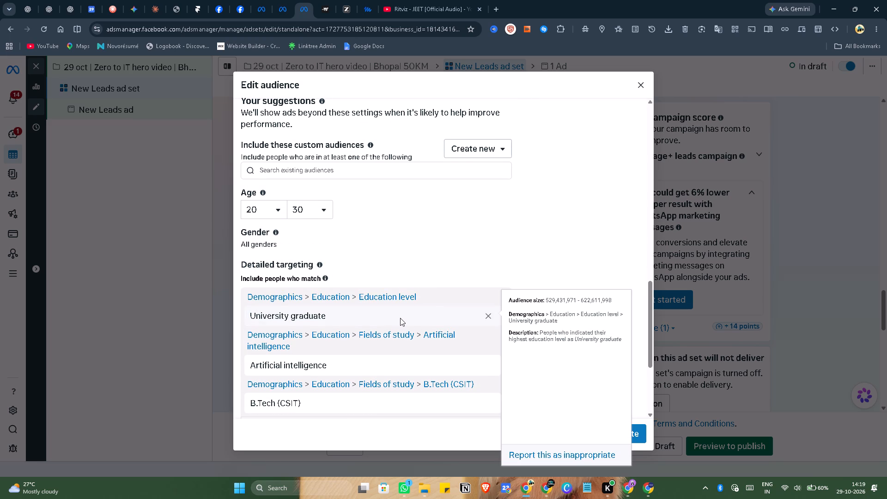
click(489, 316)
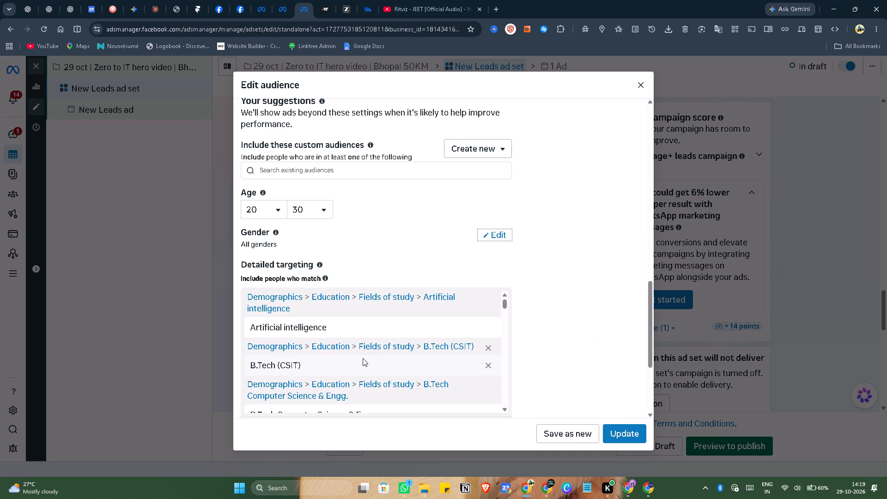
Review the fields of study included in the audience's detailed targeting.
scroll(363, 358, down, 3)
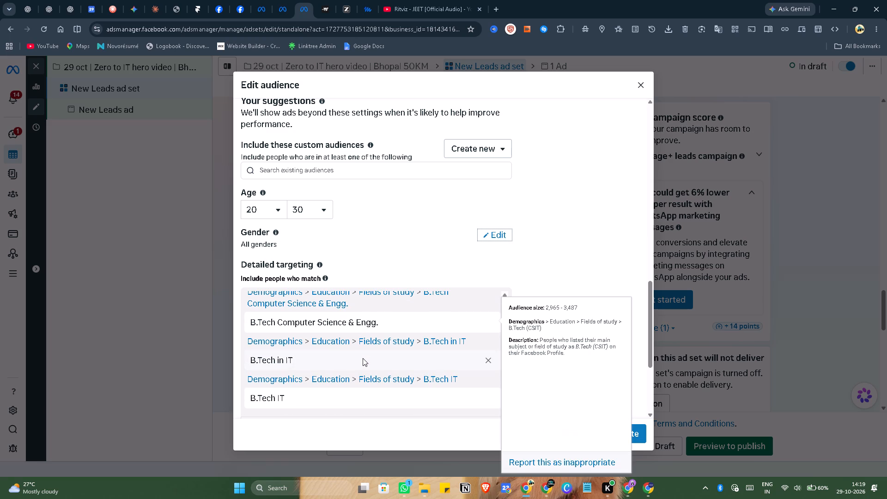
scroll(344, 360, down, 2)
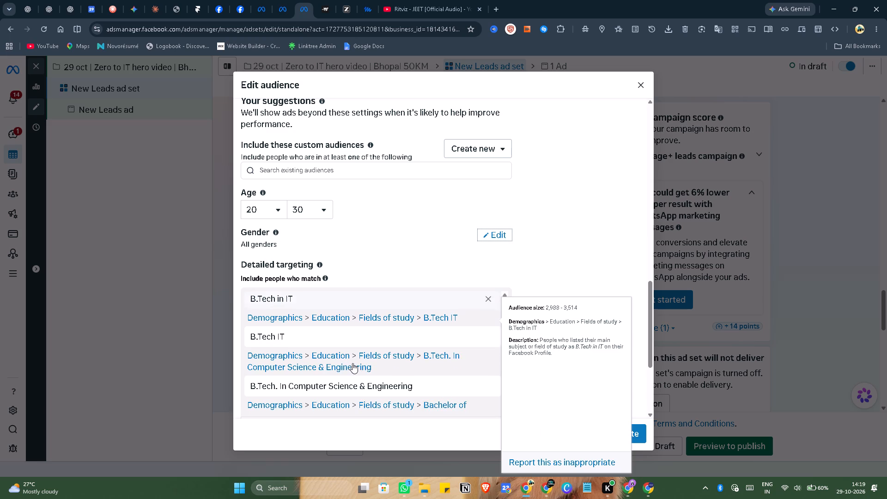
scroll(355, 365, down, 2)
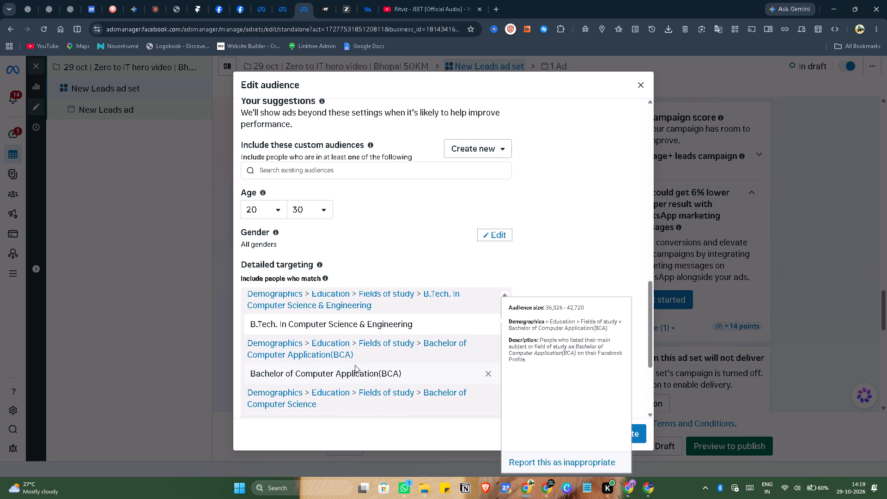
scroll(355, 365, down, 2)
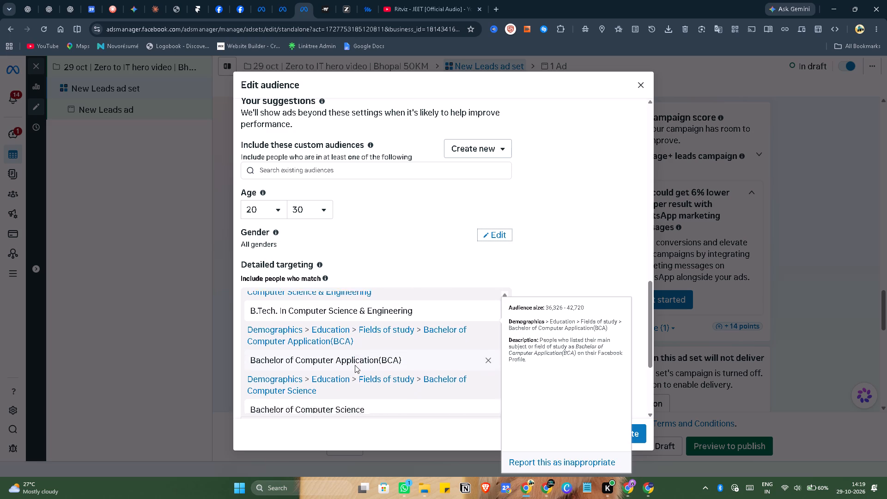
scroll(355, 365, down, 3)
Switch to the "ITCG Bhopal x MDS" spreadsheet, review the education levels and call notes in Google Leads, and close that window.
click(652, 483)
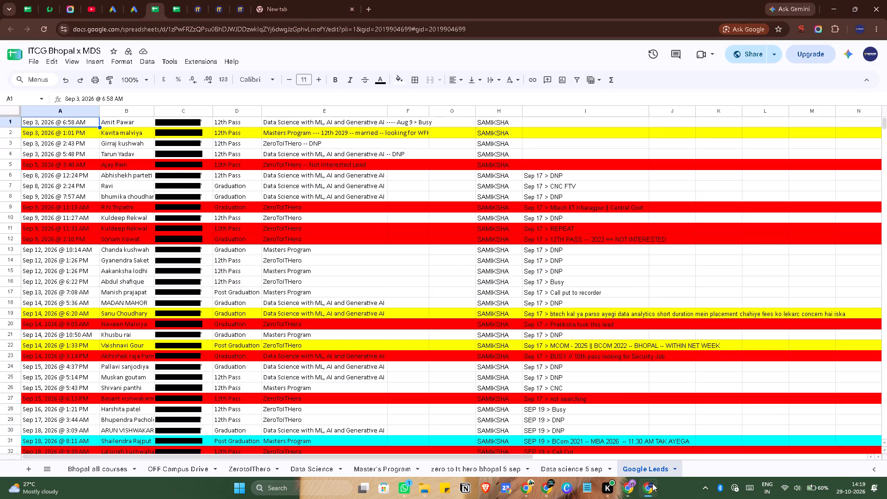
scroll(410, 249, down, 15)
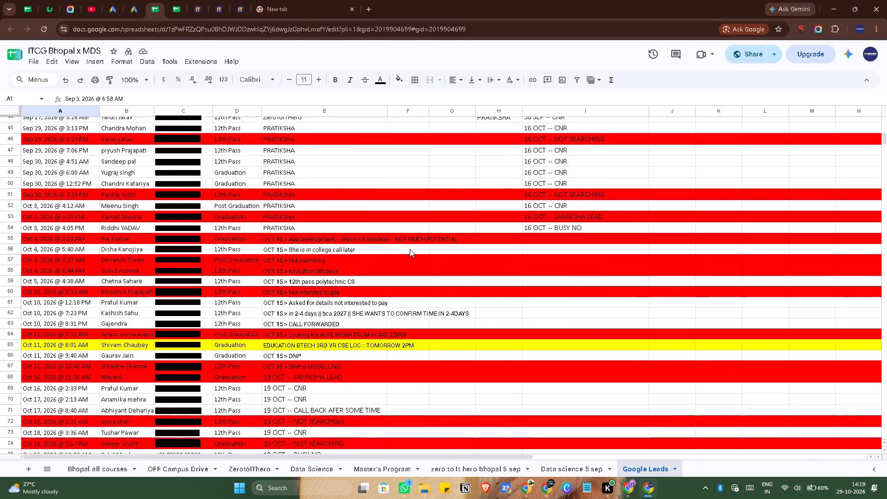
scroll(410, 249, down, 17)
scroll(429, 268, down, 16)
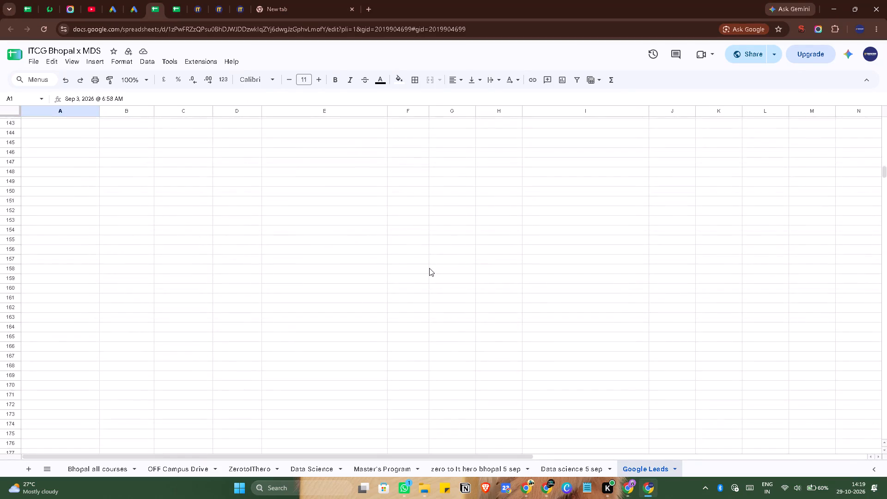
scroll(429, 268, down, 8)
scroll(425, 268, up, 7)
scroll(424, 267, up, 20)
scroll(424, 267, up, 4)
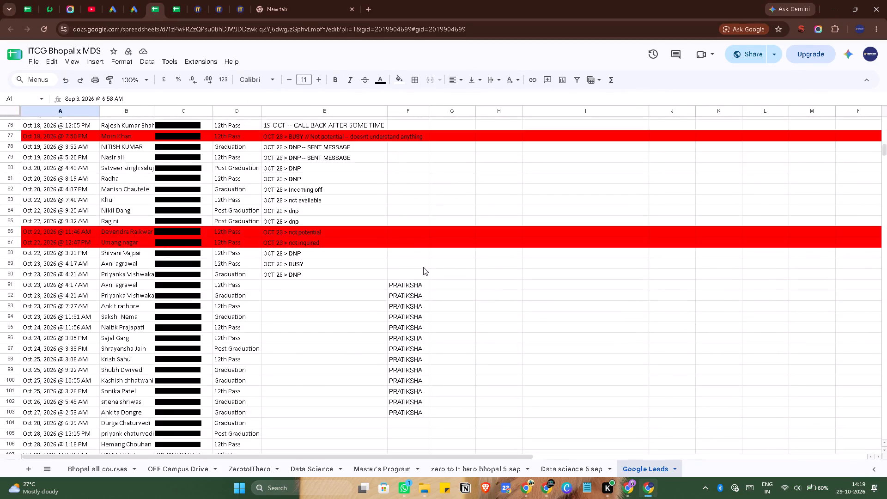
scroll(423, 267, up, 15)
scroll(423, 268, up, 15)
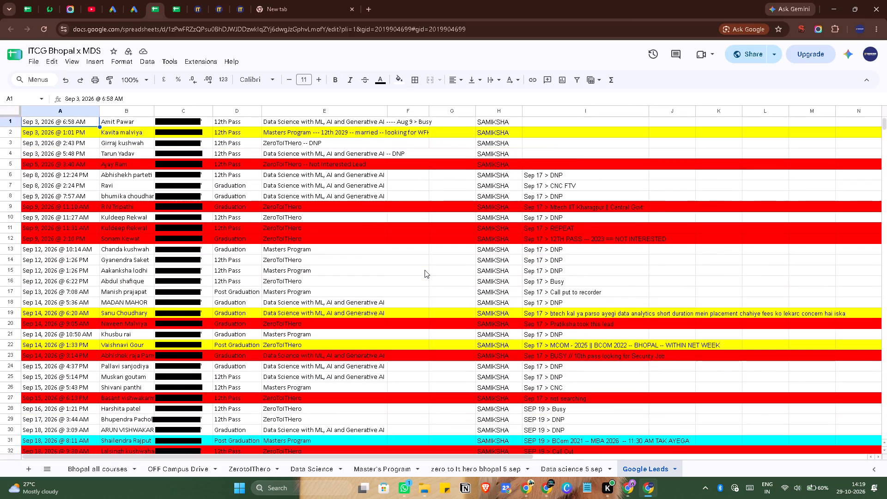
scroll(425, 270, up, 7)
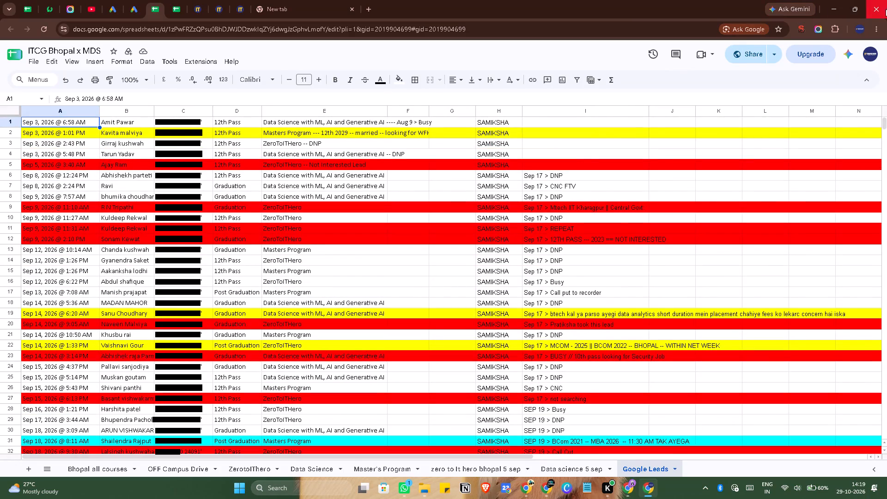
click(879, 5)
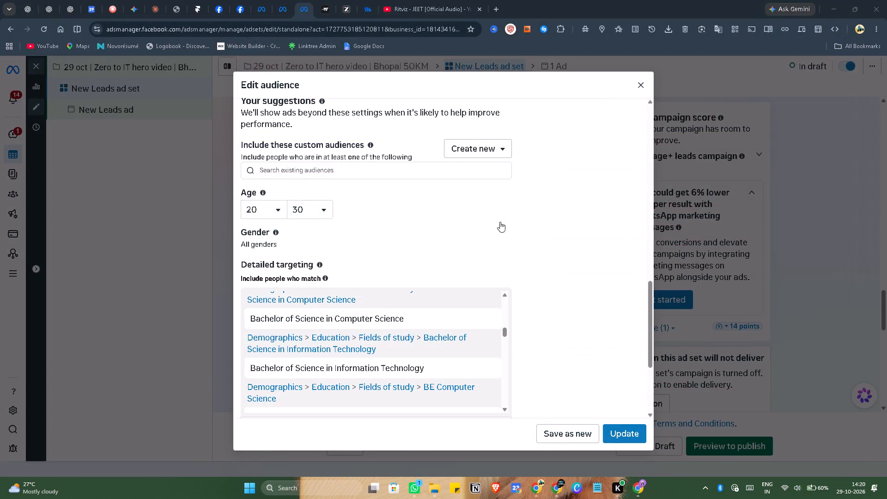
Remove the BE in CSE and Computer programming fields of study from the audience's detailed targeting.
scroll(347, 344, down, 2)
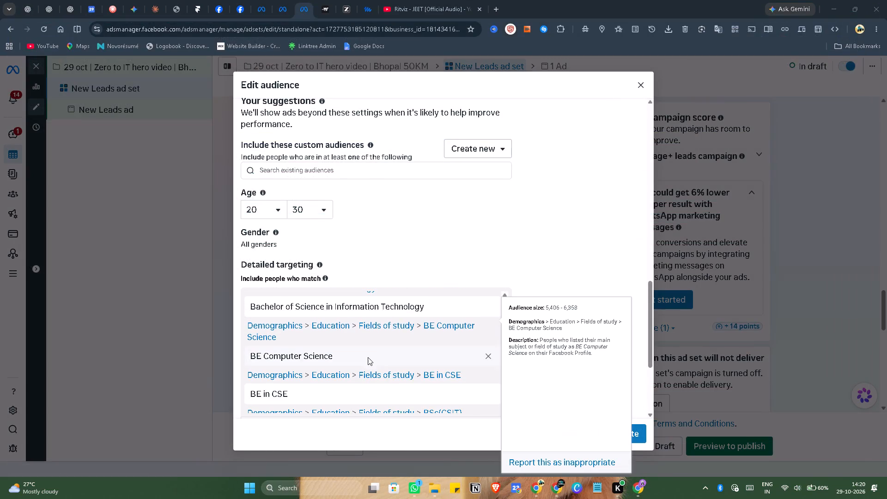
scroll(384, 358, up, 1)
scroll(397, 360, down, 1)
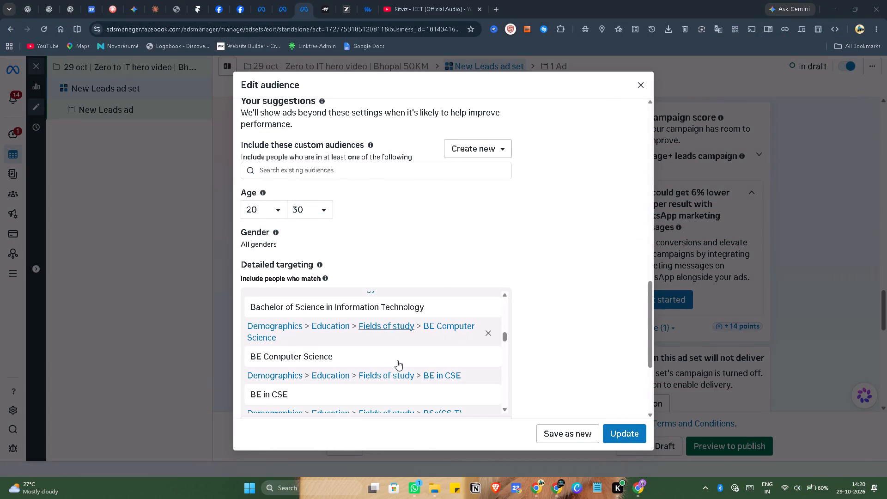
scroll(397, 360, down, 1)
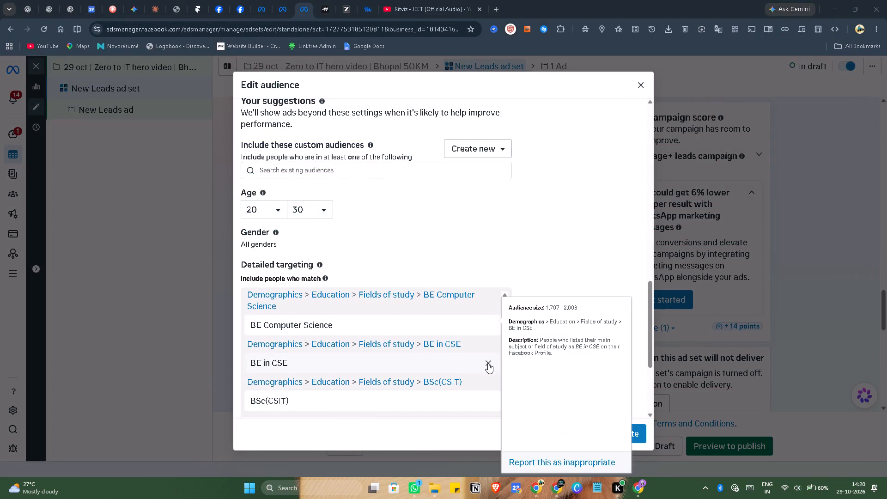
click(488, 363)
click(487, 363)
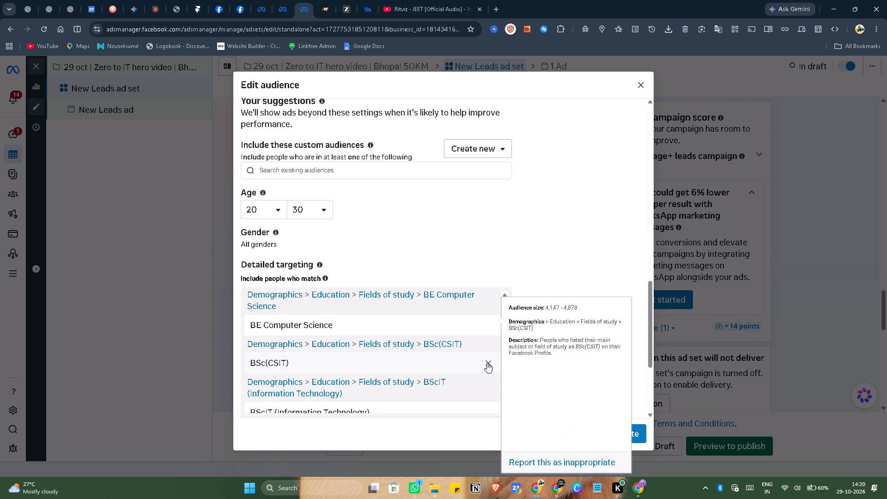
scroll(406, 352, down, 4)
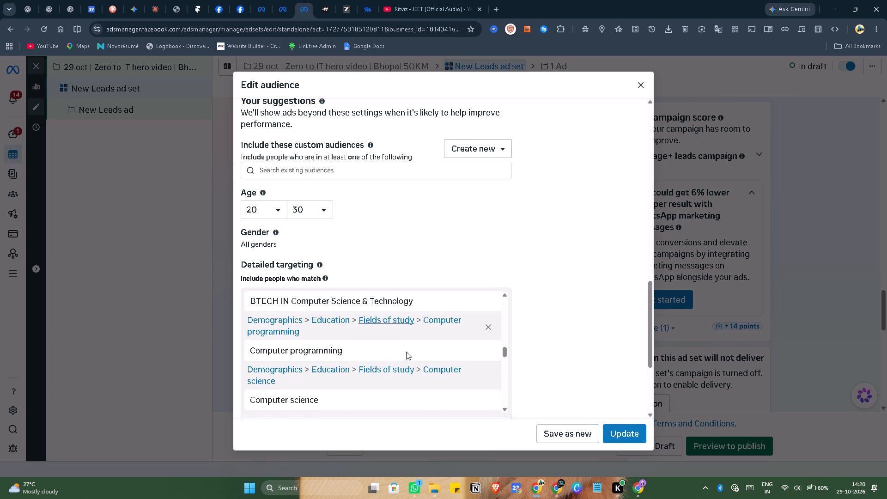
click(485, 349)
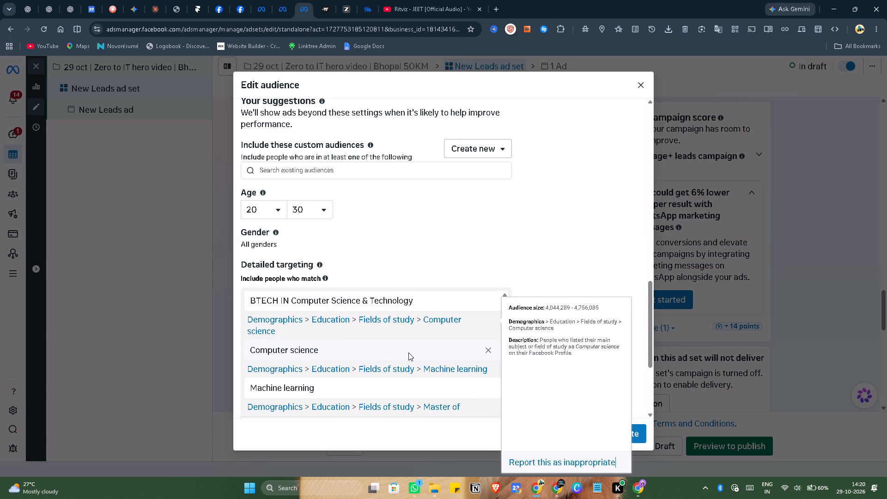
Remove the Machine learning and Master of Computer Application(MCA) fields of study from the detailed targeting.
scroll(373, 352, down, 2)
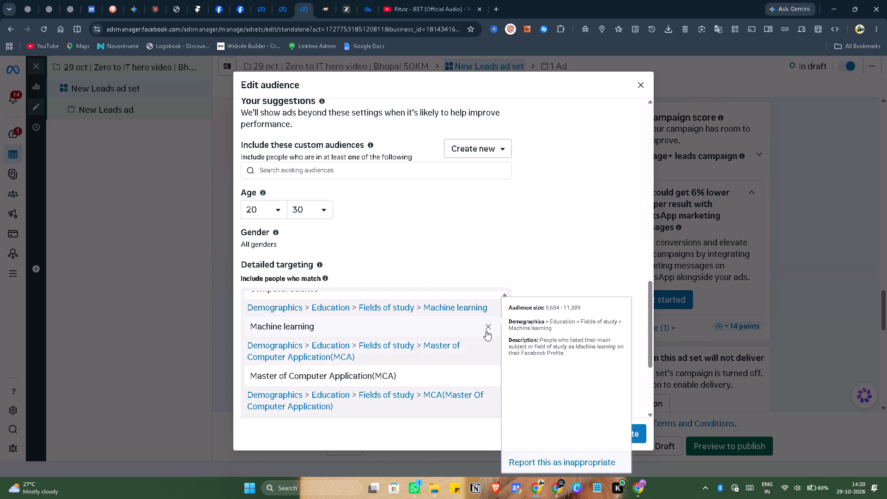
click(486, 330)
scroll(377, 339, down, 2)
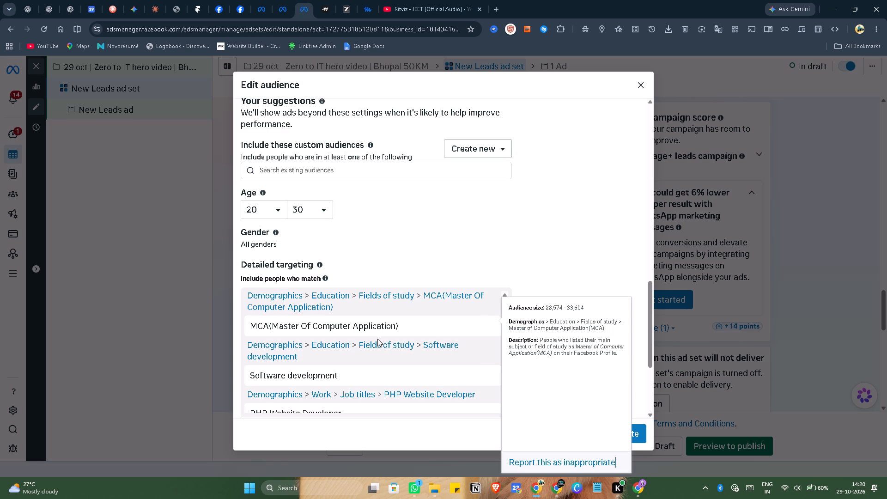
scroll(377, 339, up, 1)
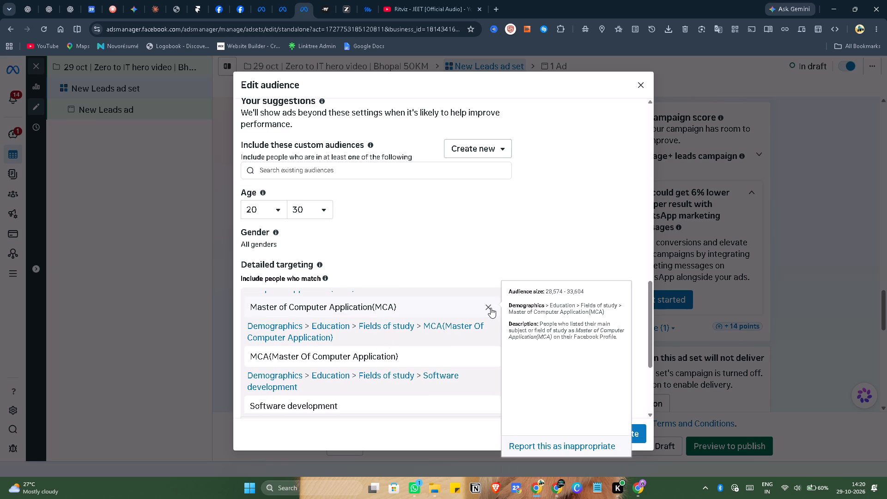
click(491, 308)
Remove the PHP Website Developer job title and the data analysis (business and financial industries) interest from the detailed targeting.
scroll(371, 340, down, 2)
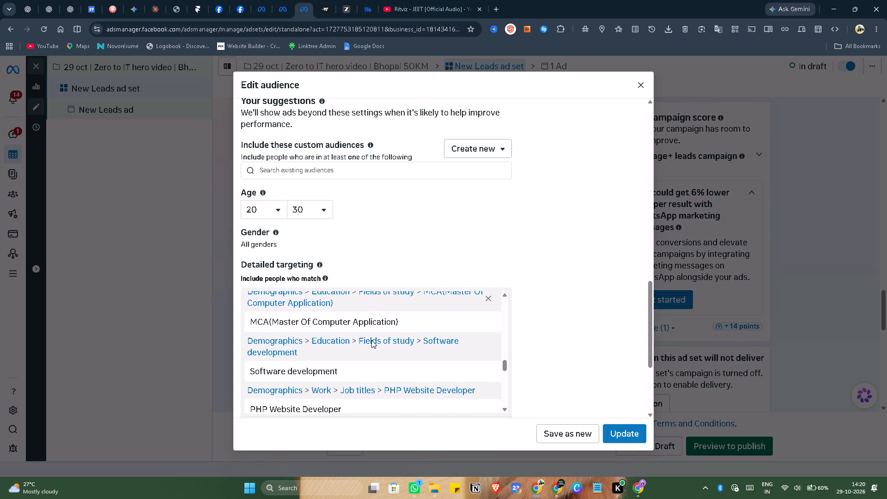
scroll(371, 340, down, 1)
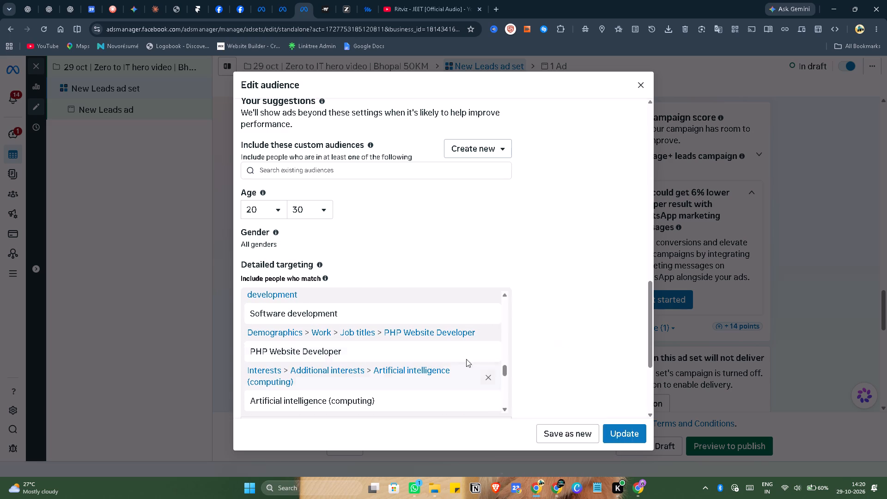
click(488, 349)
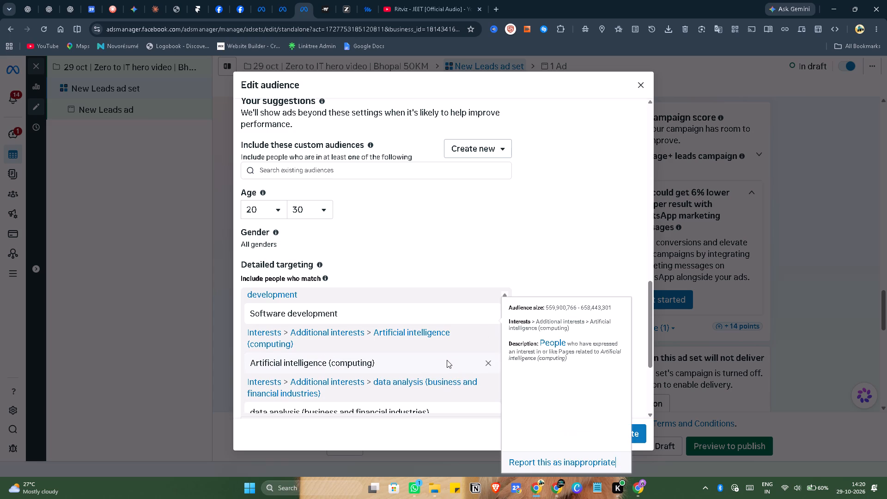
scroll(445, 359, down, 2)
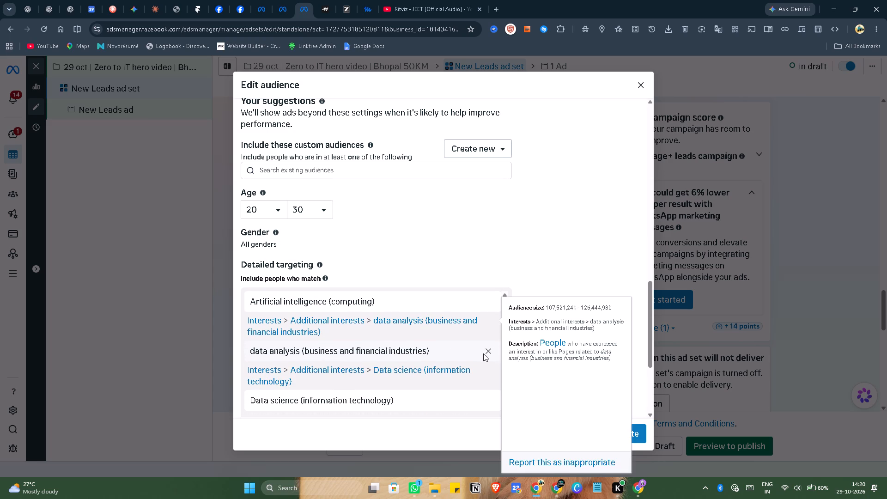
click(486, 350)
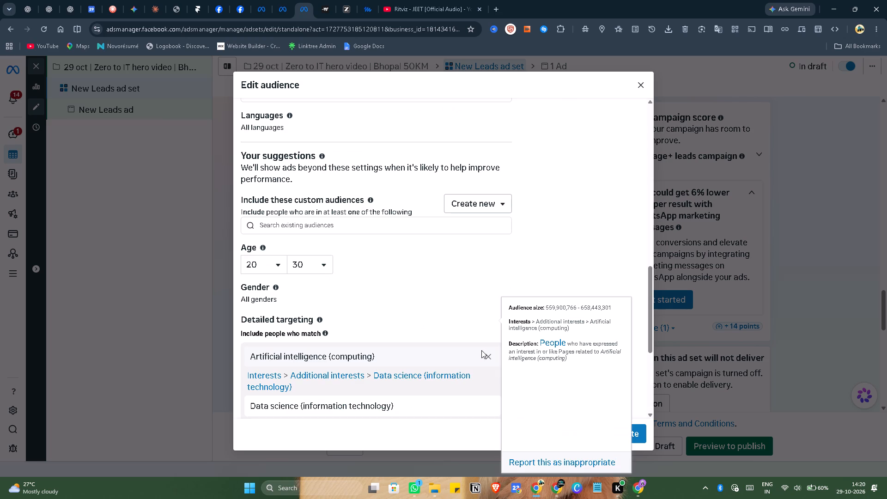
Search the detailed targeting demographics, interests and behaviours for "job".
scroll(373, 349, down, 7)
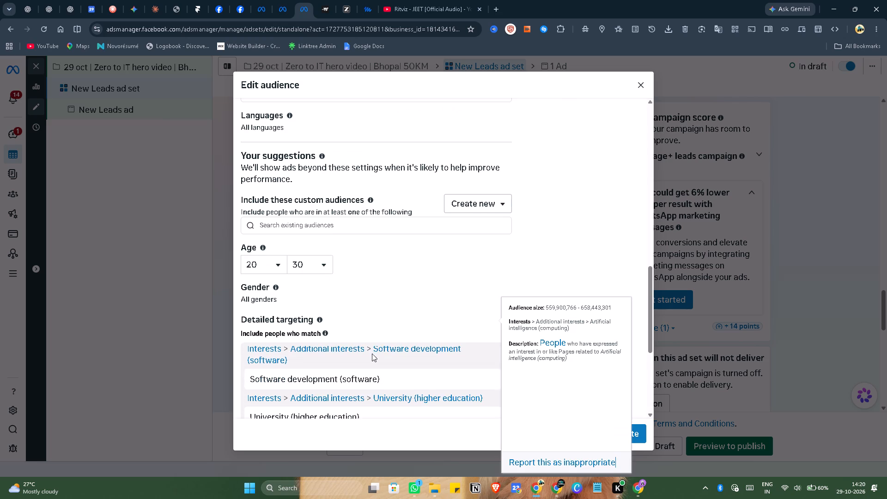
scroll(379, 375, down, 8)
click(360, 269)
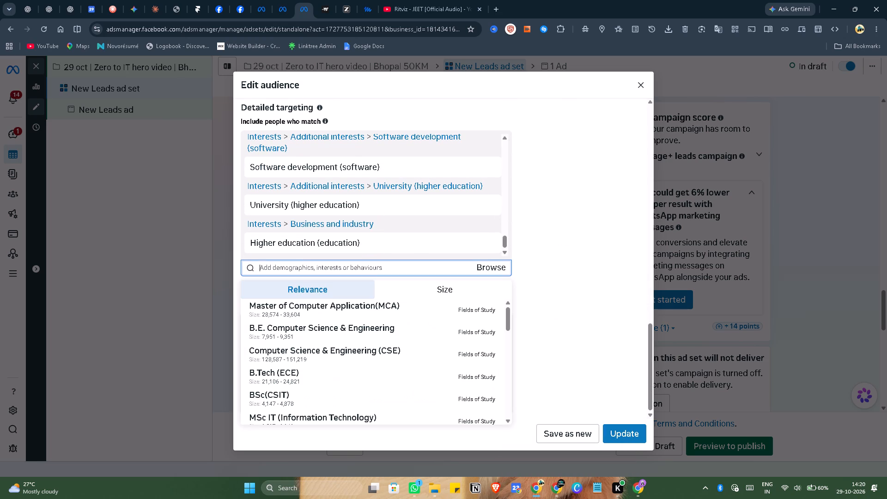
key(j)
text(ob)
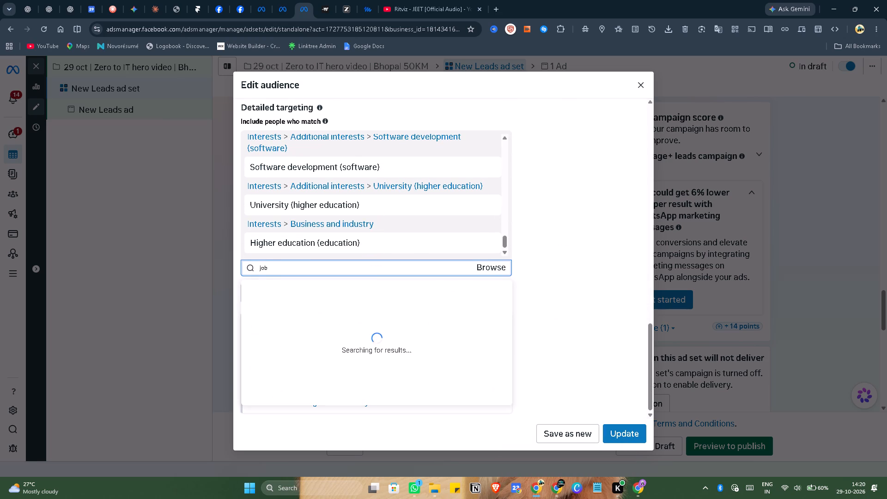
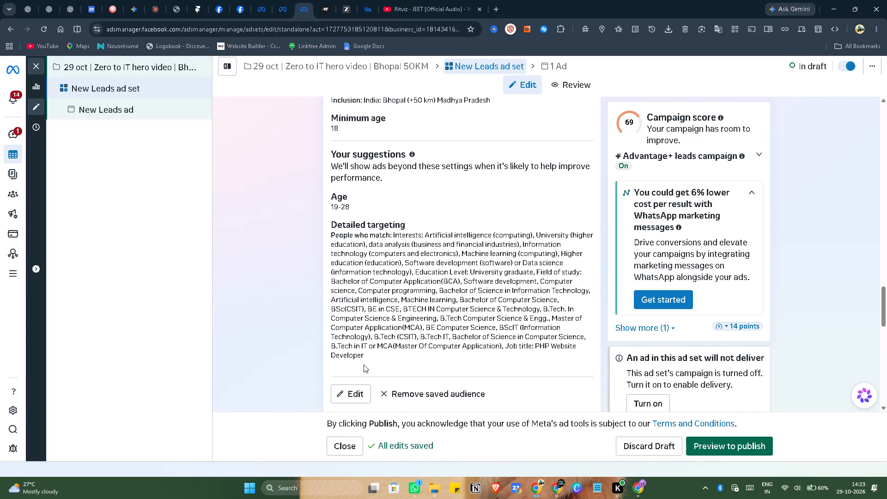
Open the ad set's saved audience for editing and rename it "IT Campus Bhopal 2 october campus", dropping the copy suffix.
click(353, 391)
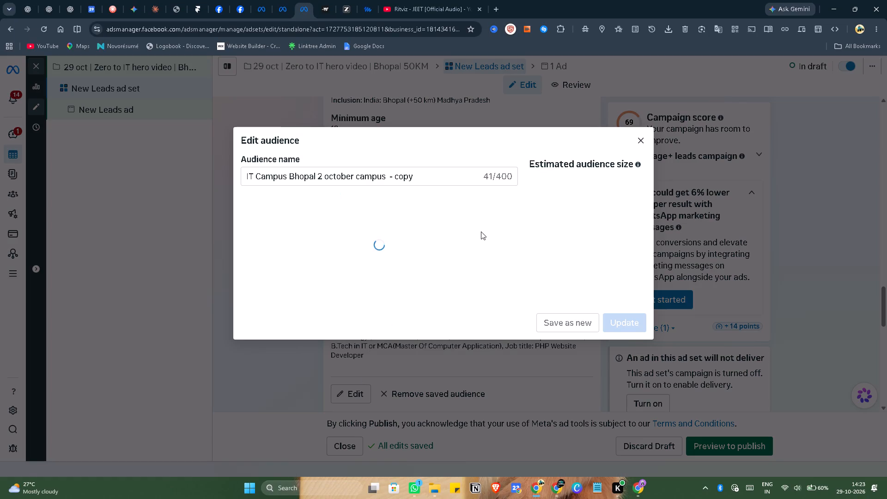
click(419, 119)
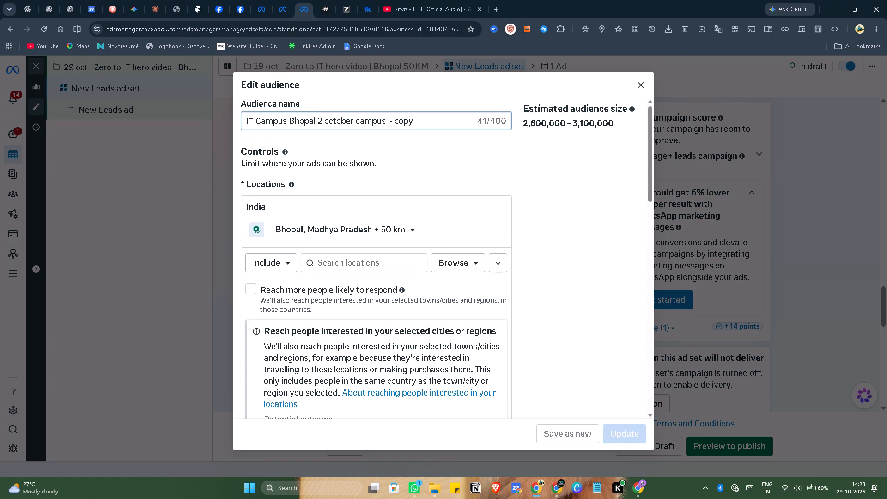
key(BackSpace)
key(BackSpace)
key(BackSpace)
key(BackSpace)
key(BackSpace)
key(BackSpace)
key(BackSpace)
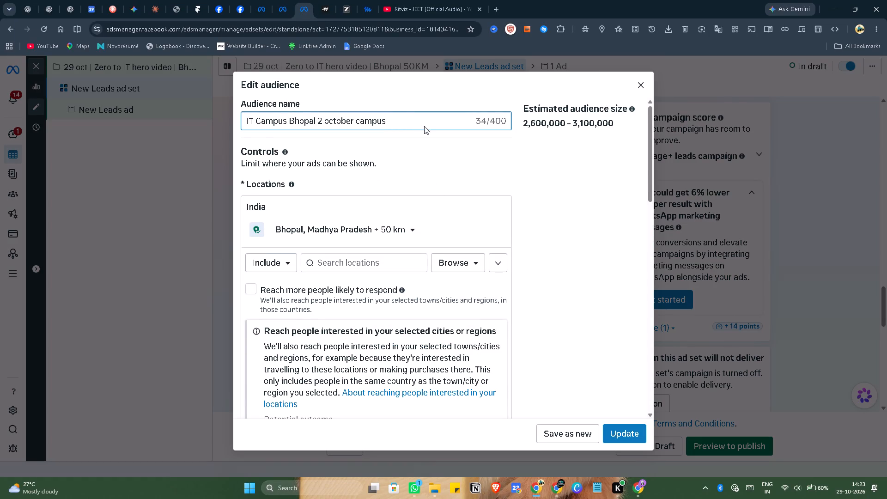
Set the radius around Bhopal, Madhya Pradesh to 40 km in the audience's locations.
click(415, 229)
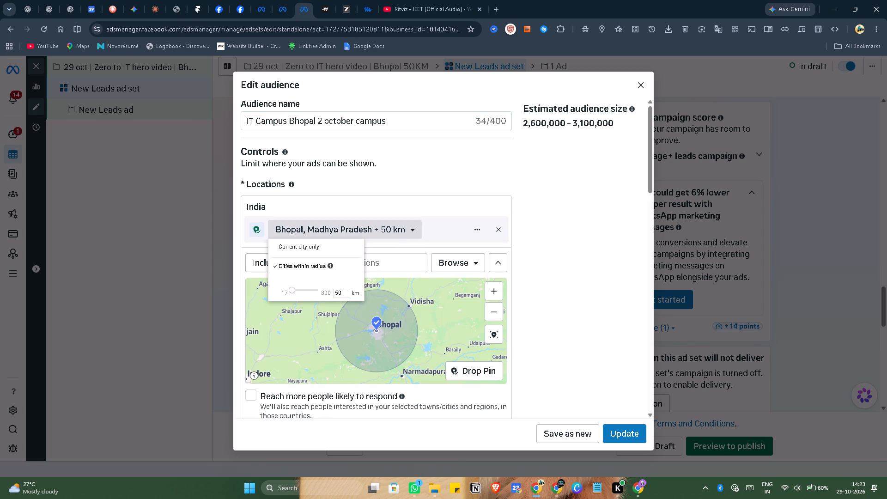
click(341, 293)
key(BackSpace)
key(BackSpace)
text(40)
key(Return)
Set the suggested audience age range to 20–30.
scroll(400, 270, down, 2)
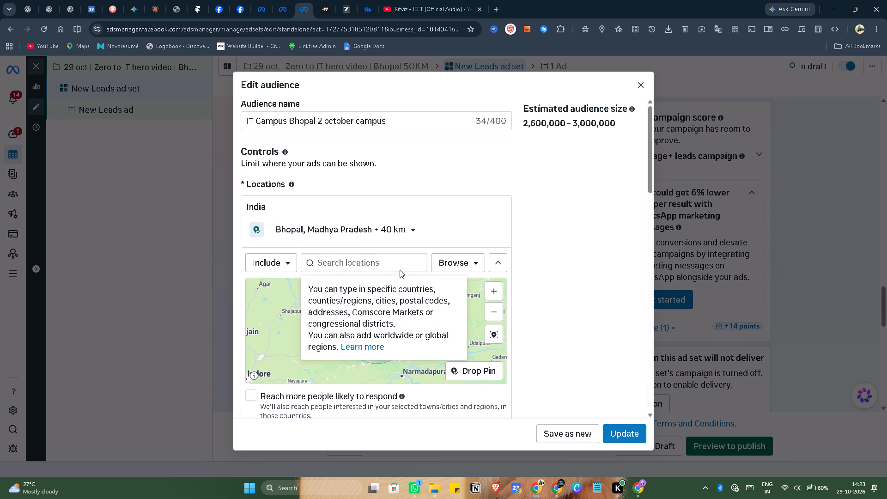
scroll(400, 270, down, 9)
scroll(358, 299, down, 4)
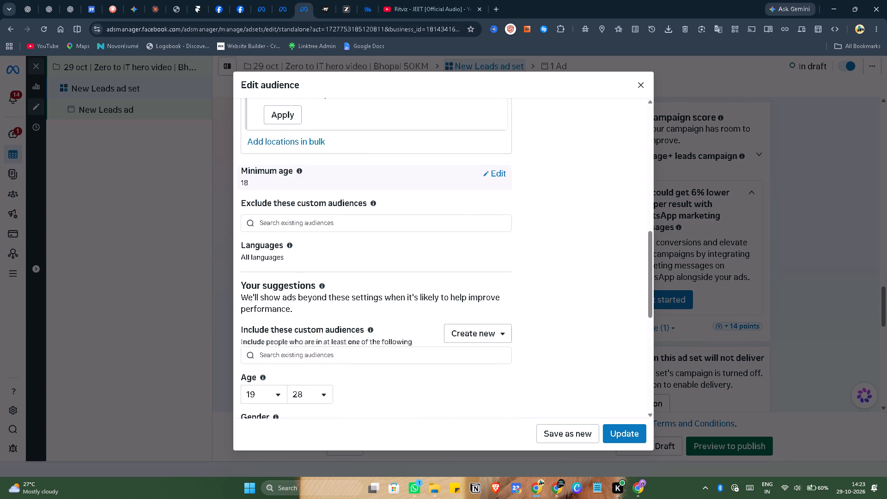
scroll(358, 308, down, 5)
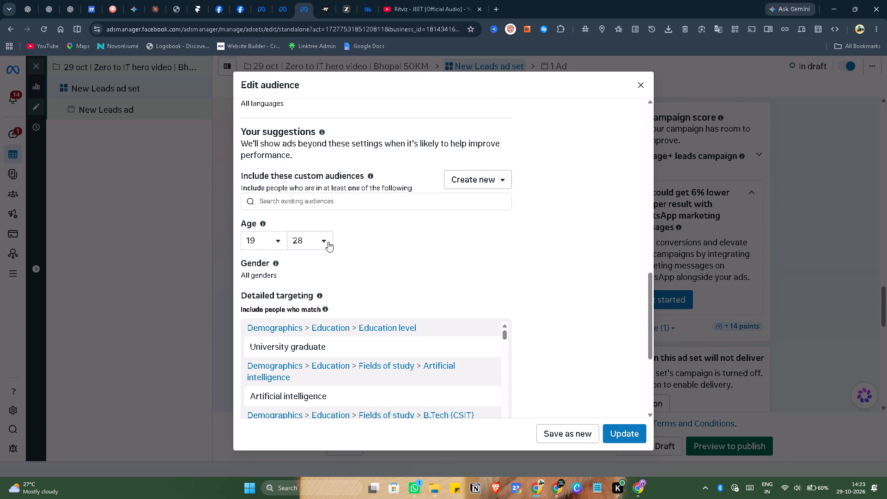
click(331, 240)
scroll(321, 344, down, 2)
click(307, 341)
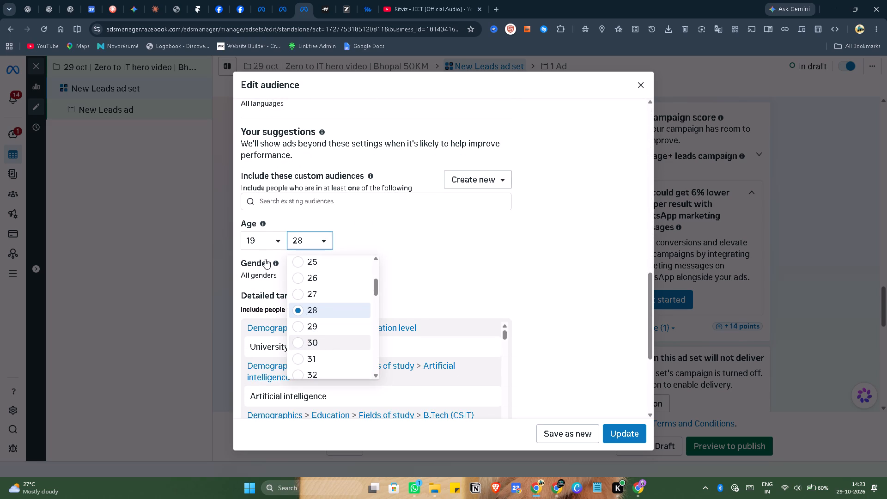
click(274, 235)
click(262, 291)
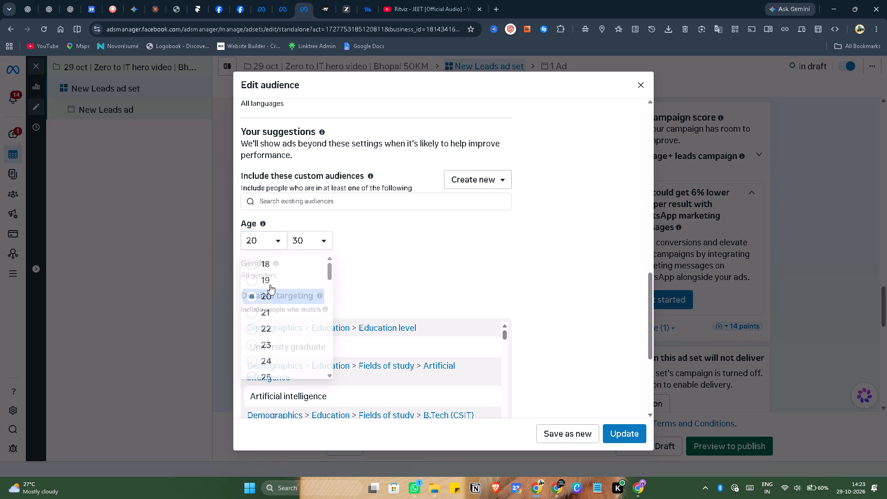
Remove the B.Tech (CSIT), B.Tech IT and B.Tech Computer Science & Engg. fields of study from the detailed targeting.
scroll(378, 248, down, 3)
scroll(408, 297, up, 3)
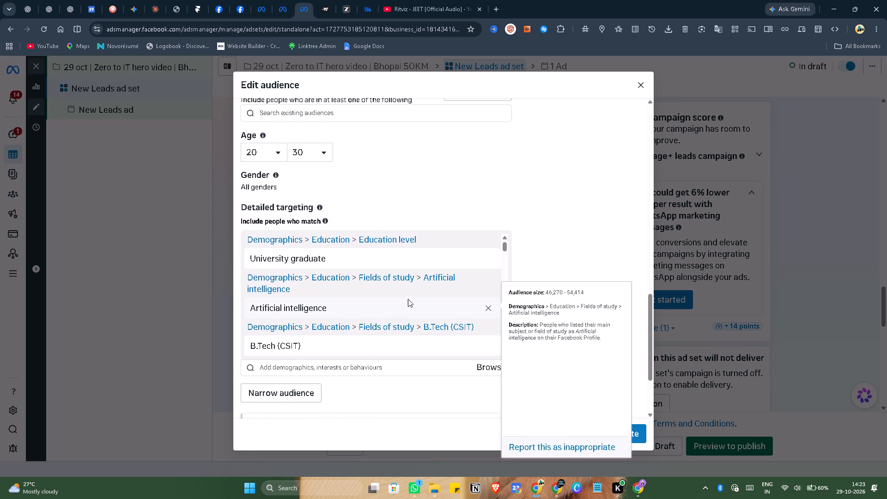
scroll(408, 299, up, 2)
scroll(377, 375, down, 5)
scroll(393, 322, down, 4)
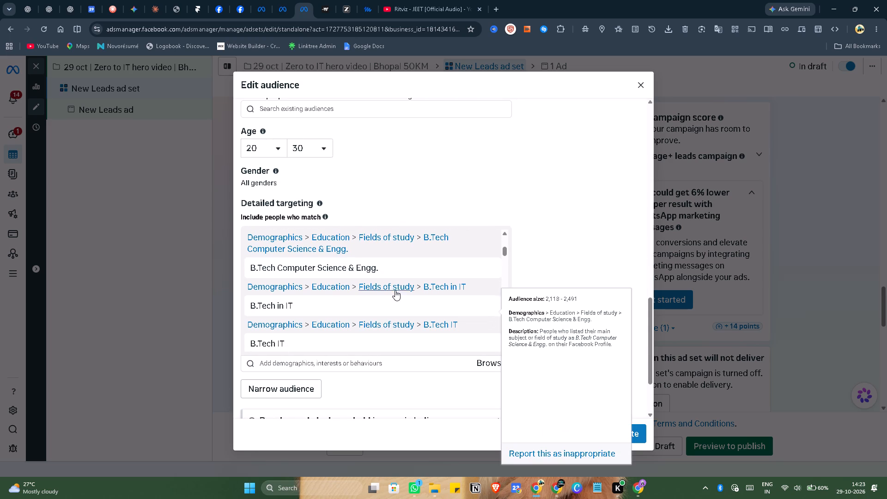
scroll(395, 290, up, 1)
click(486, 249)
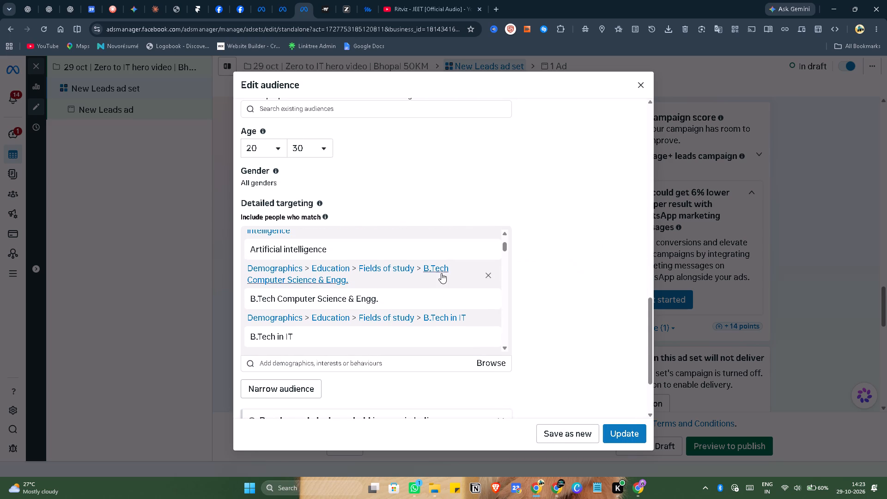
scroll(441, 273, down, 3)
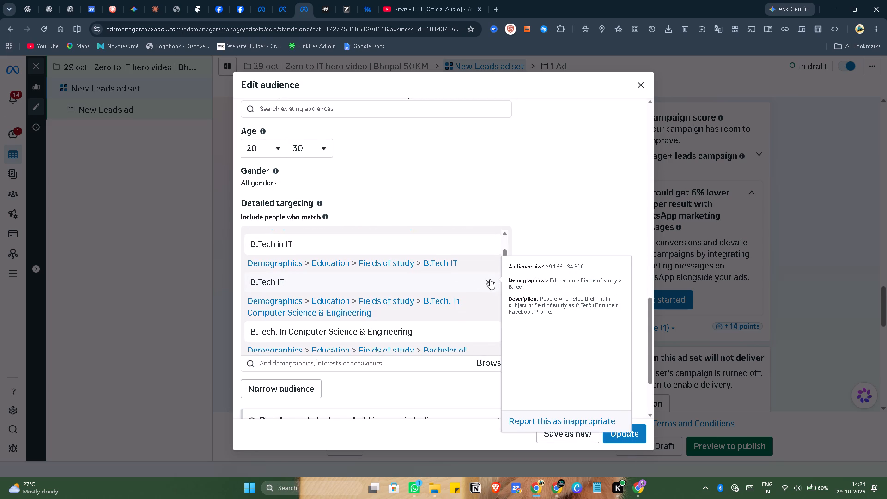
click(490, 281)
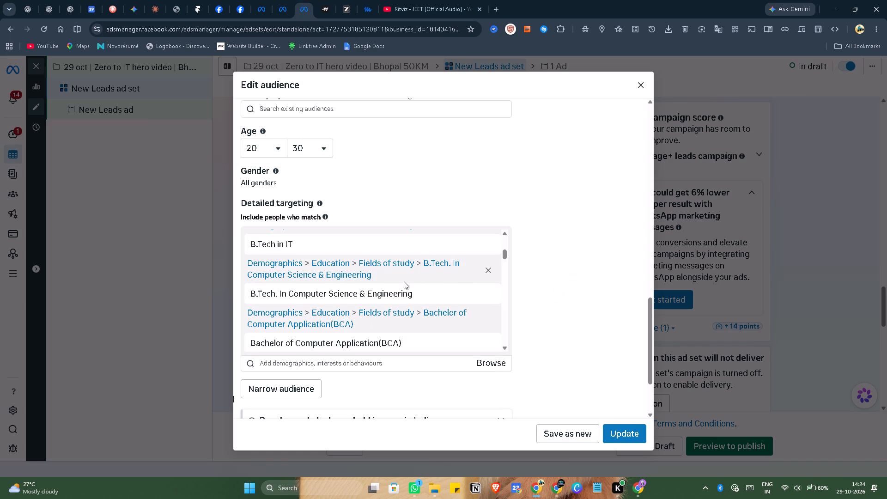
scroll(403, 281, down, 2)
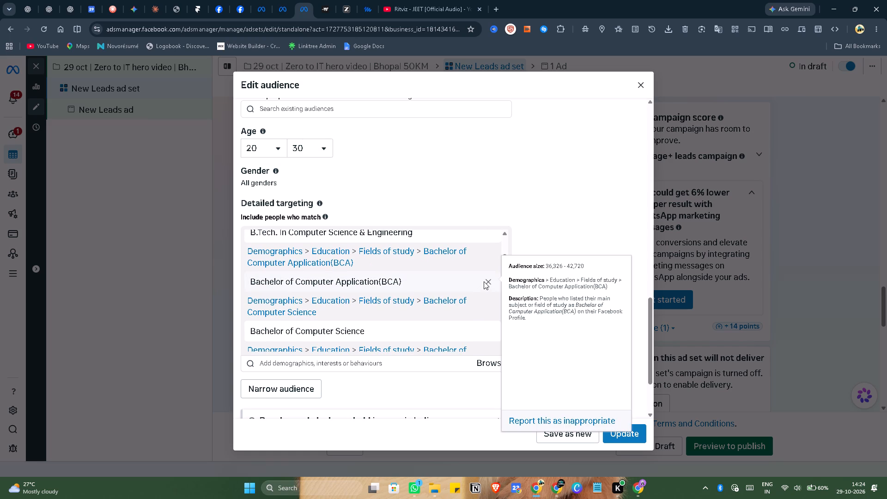
scroll(484, 281, up, 3)
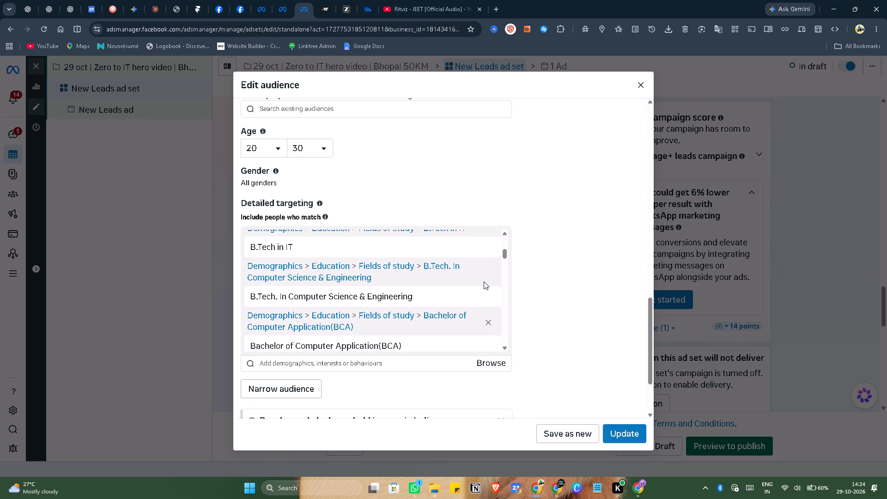
scroll(484, 281, up, 3)
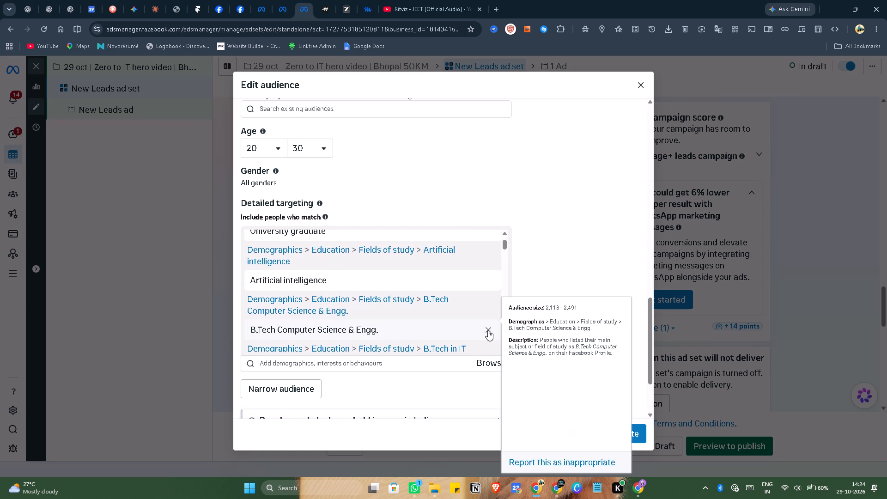
click(488, 330)
Remove the BE Computer Science and BE in CSE fields of study from the detailed targeting.
scroll(428, 290, down, 6)
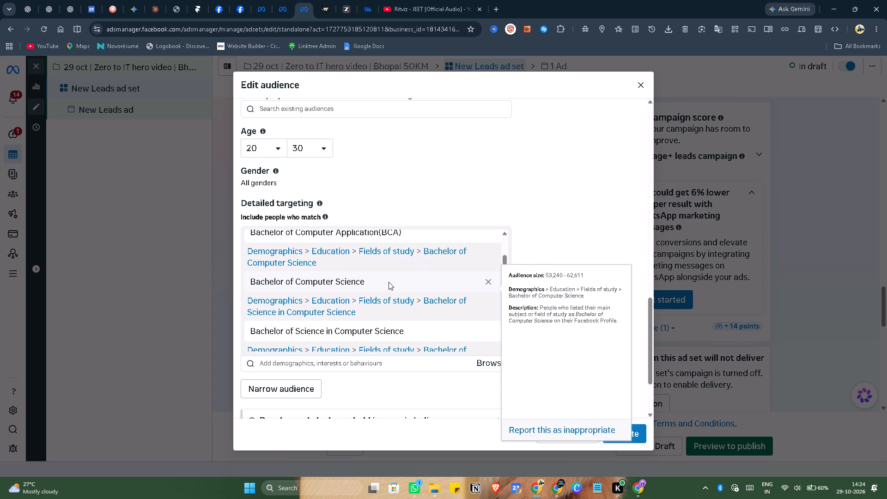
scroll(399, 293, down, 3)
scroll(438, 279, up, 1)
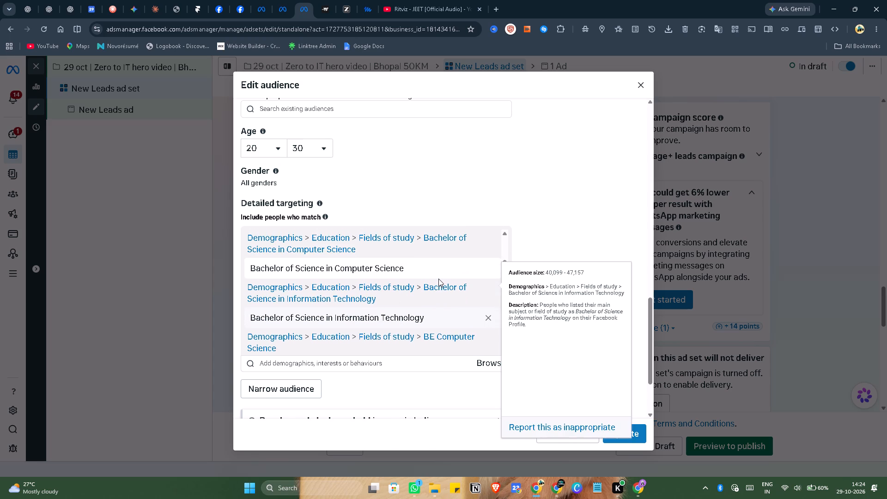
scroll(438, 279, up, 2)
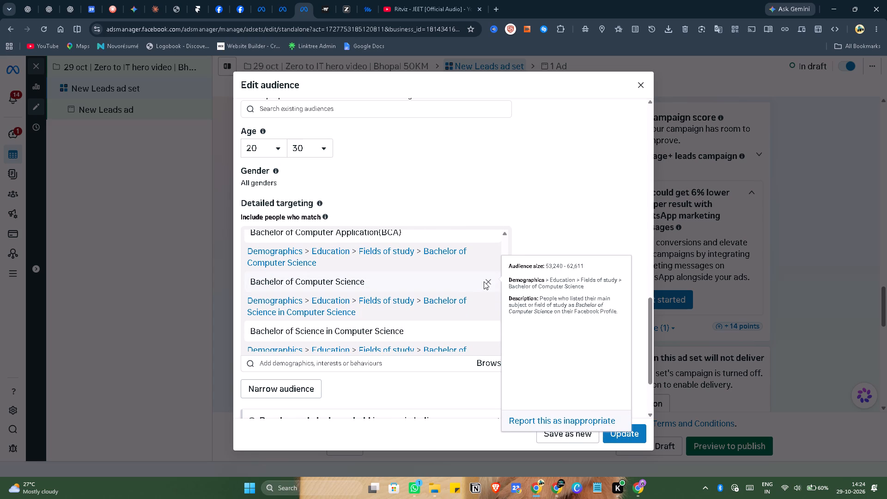
scroll(395, 298, down, 4)
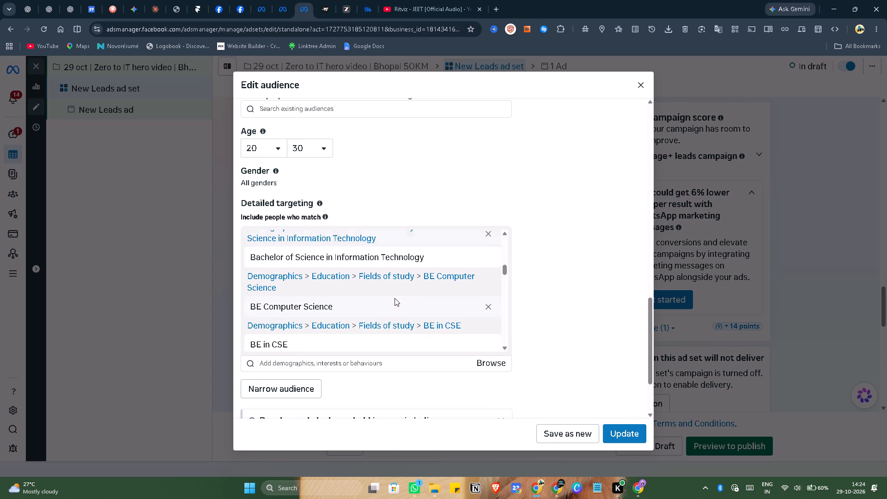
click(484, 308)
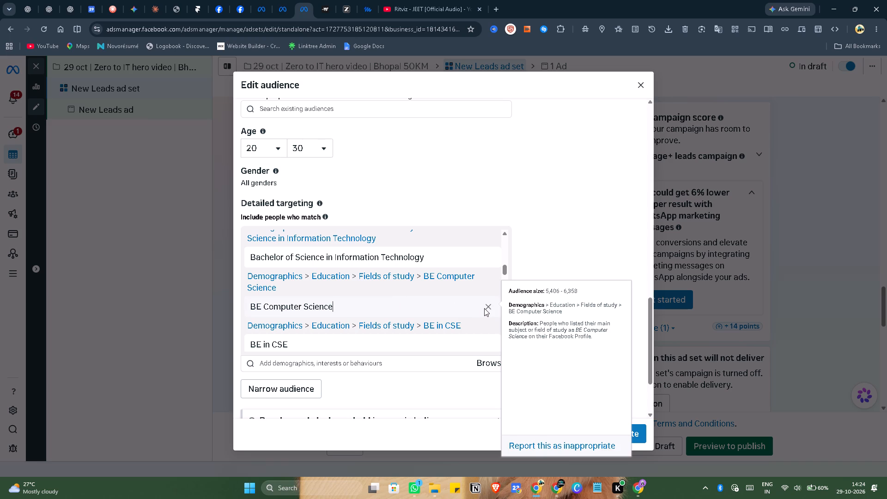
click(487, 308)
scroll(476, 298, down, 1)
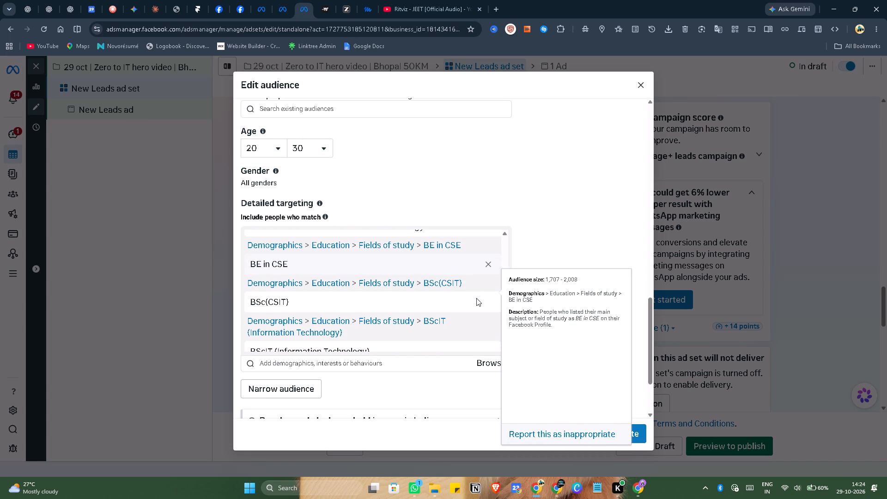
click(490, 263)
scroll(427, 290, down, 2)
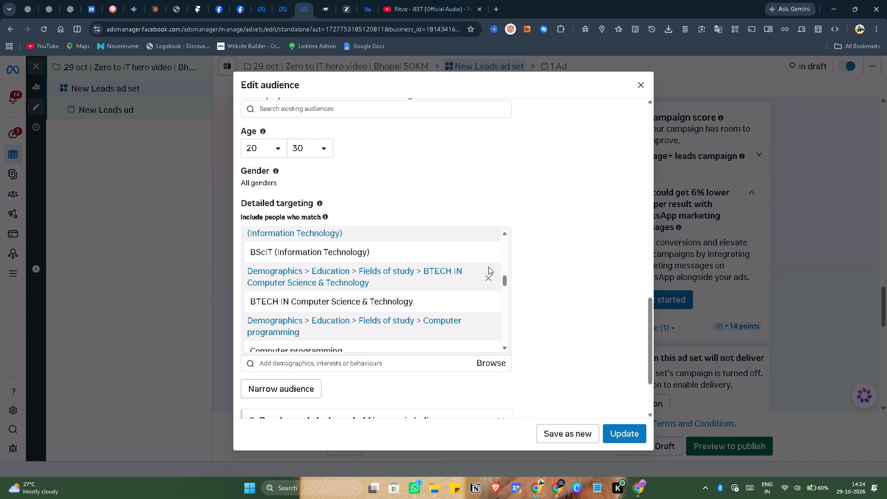
click(485, 250)
scroll(417, 277, down, 2)
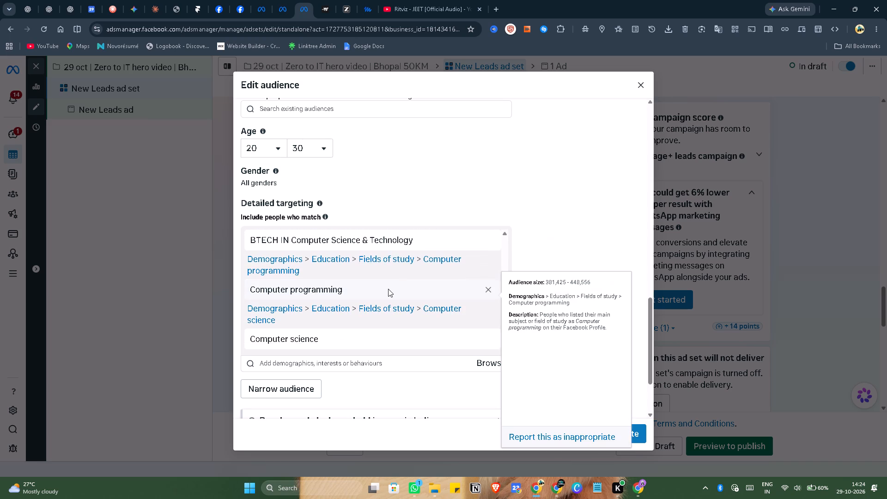
Remove the data analysis (business and financial industries) interest from the detailed targeting.
scroll(388, 289, down, 14)
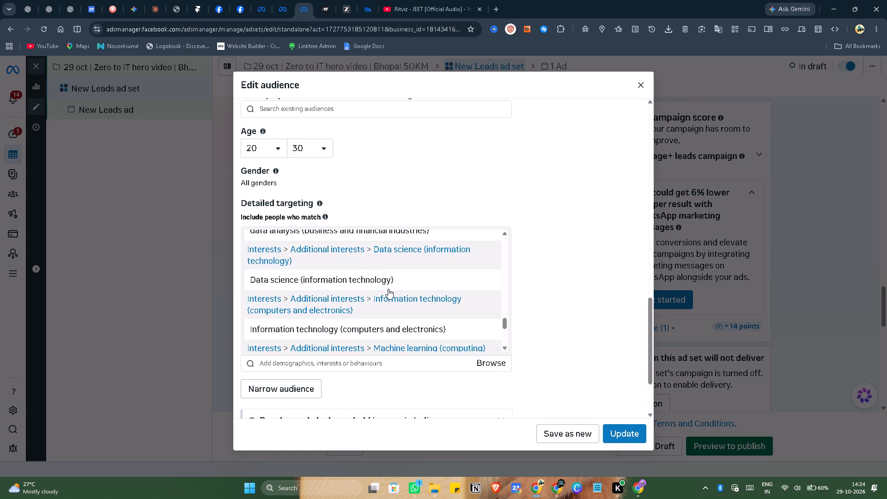
scroll(388, 289, up, 1)
click(488, 260)
scroll(411, 283, down, 2)
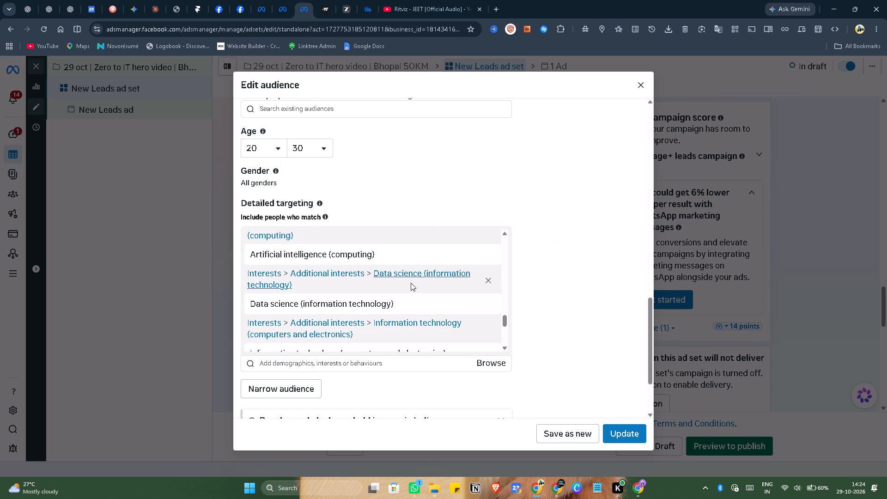
Search the detailed targeting for "job hunt" and add the Job hunting (careers) interest.
scroll(411, 283, down, 12)
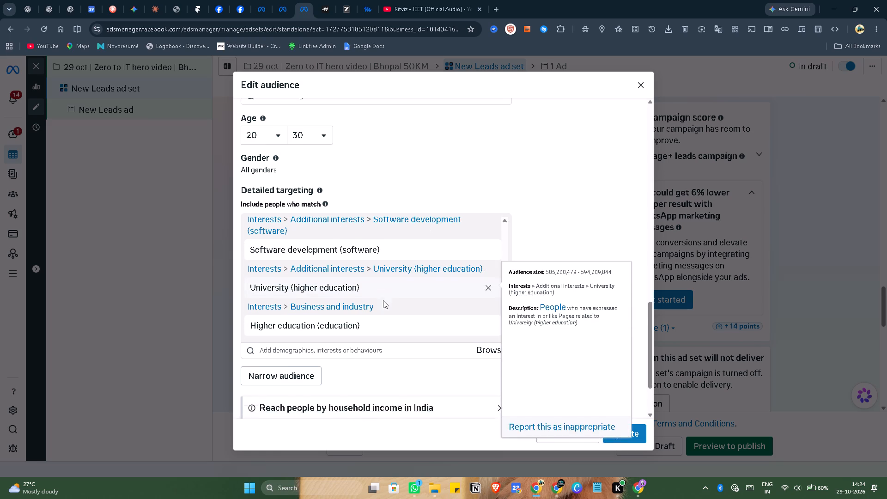
click(355, 273)
text(job hunt)
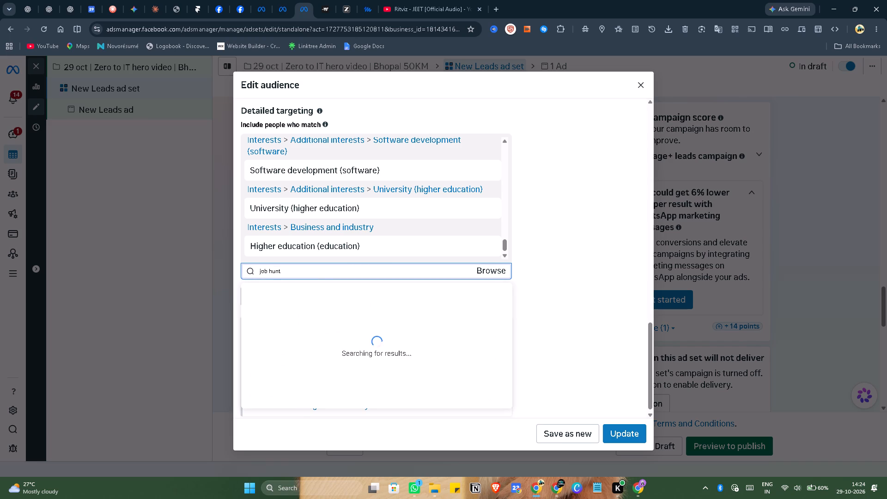
click(369, 309)
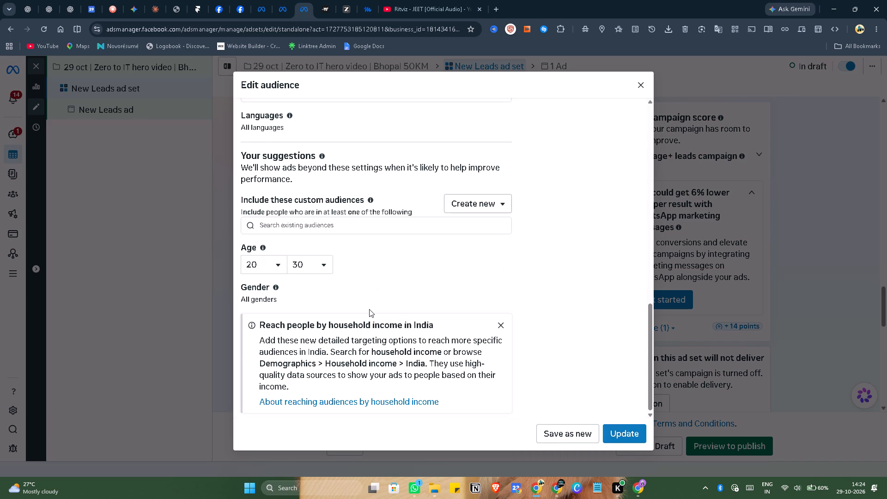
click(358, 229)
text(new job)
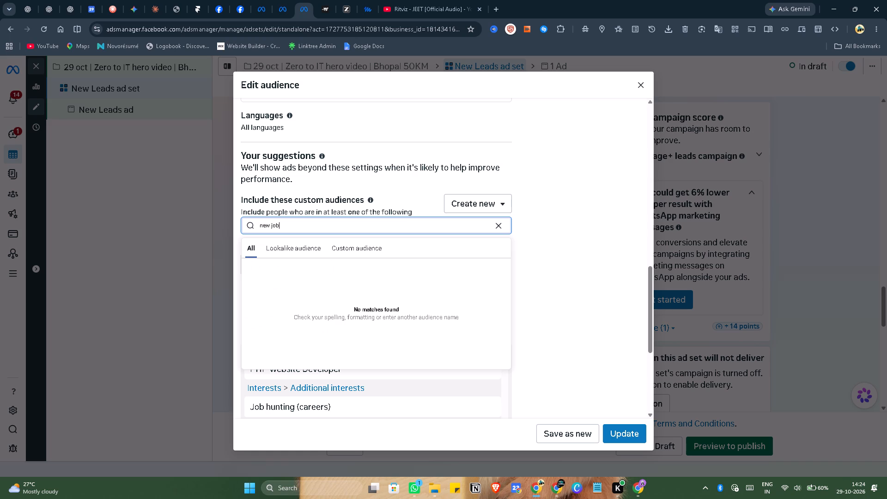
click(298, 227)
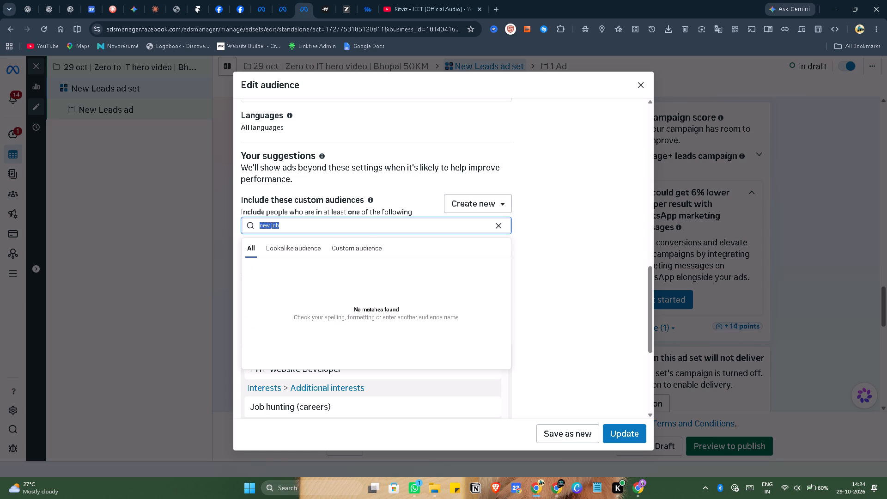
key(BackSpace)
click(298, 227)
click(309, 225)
Check the lookalike and full lists of existing custom audiences and search them for "Job".
click(238, 221)
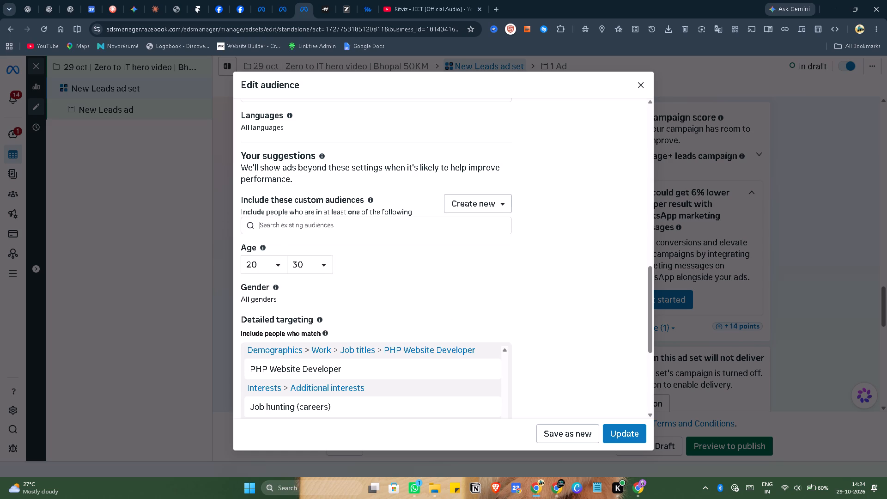
click(266, 225)
click(294, 248)
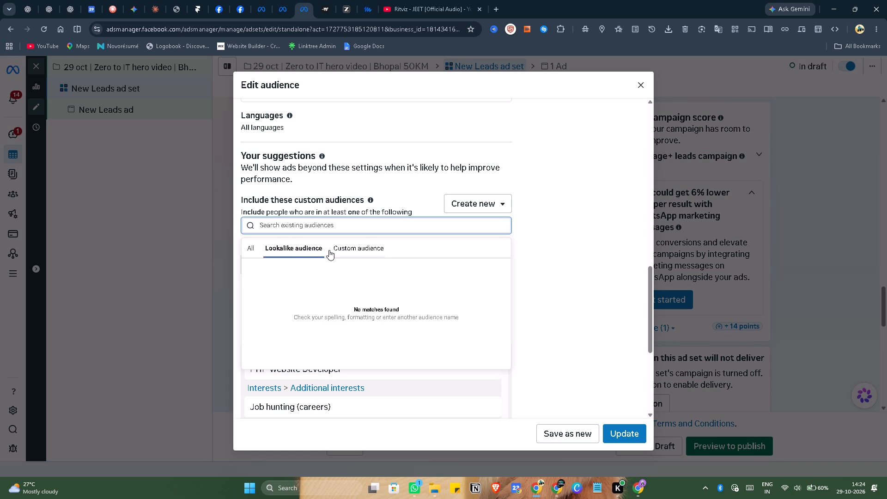
click(259, 248)
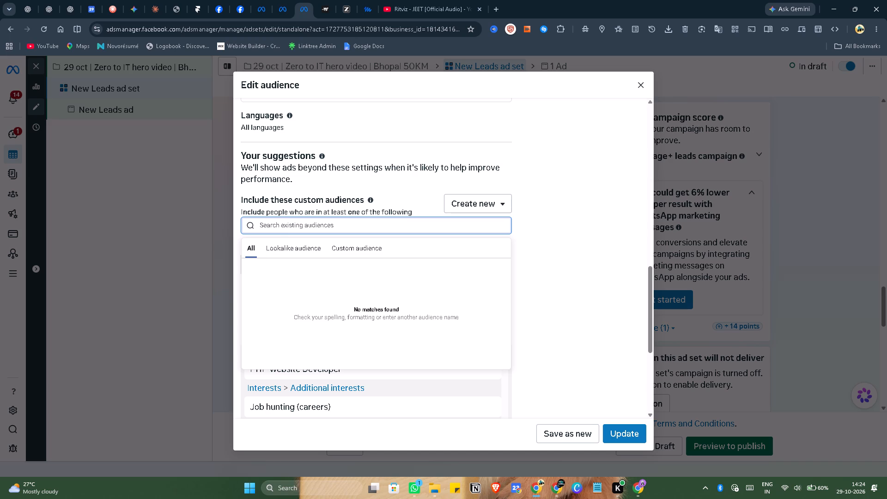
click(288, 229)
text(Job)
click(303, 232)
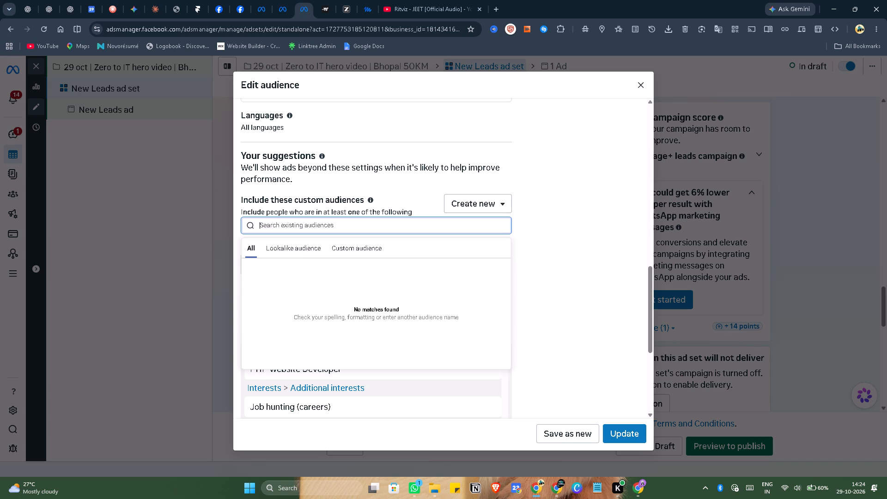
click(519, 210)
Look through the suggested demographics, interests and behaviours for the detailed targeting.
scroll(371, 299, down, 4)
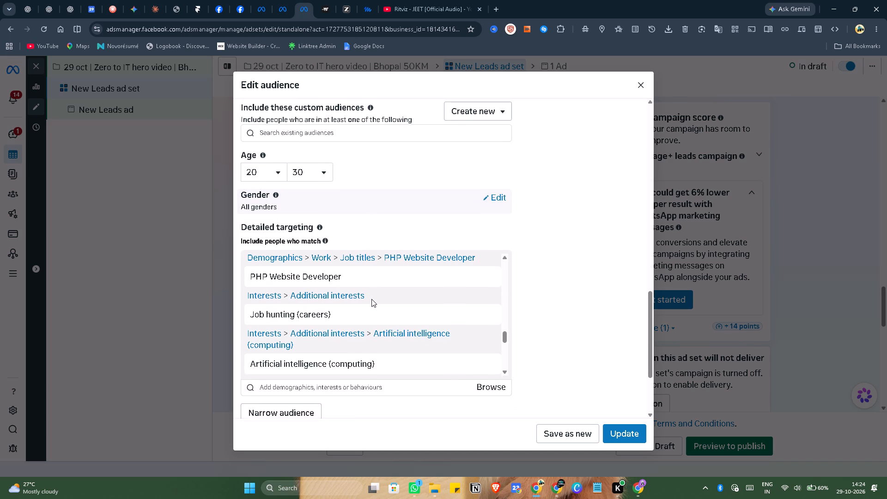
scroll(371, 299, down, 2)
click(367, 291)
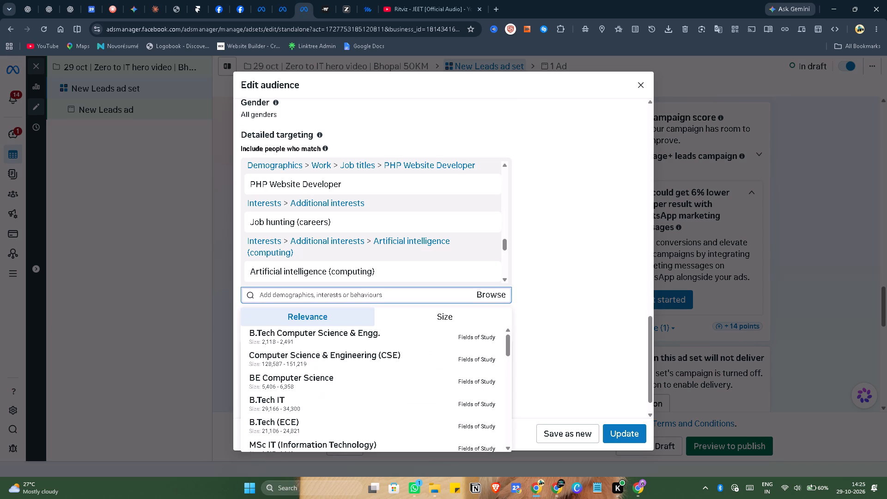
scroll(350, 389, down, 8)
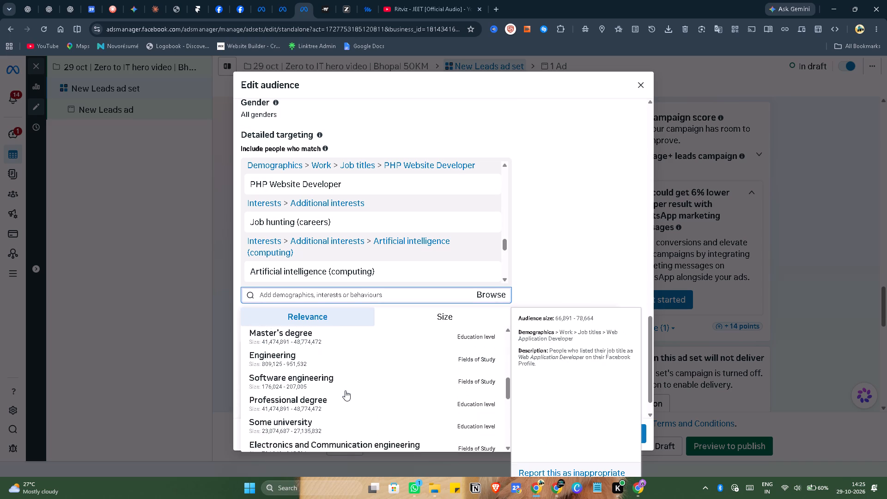
scroll(345, 390, down, 10)
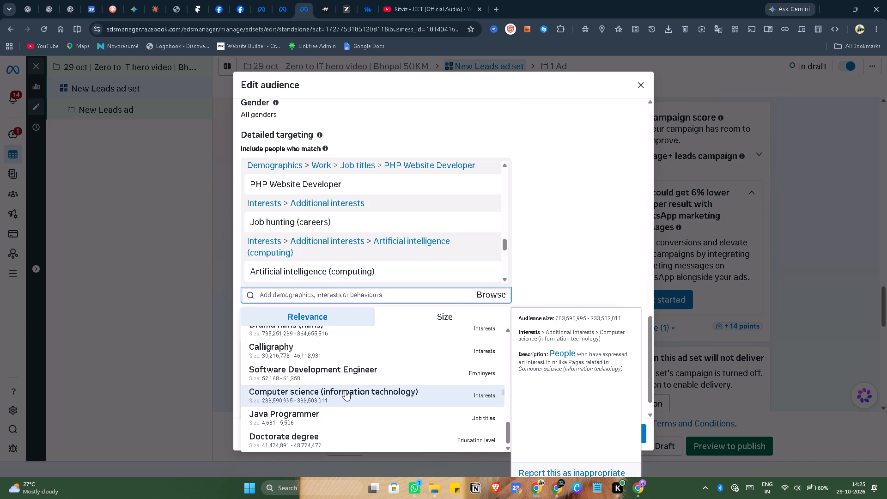
scroll(345, 390, down, 3)
scroll(344, 398, up, 8)
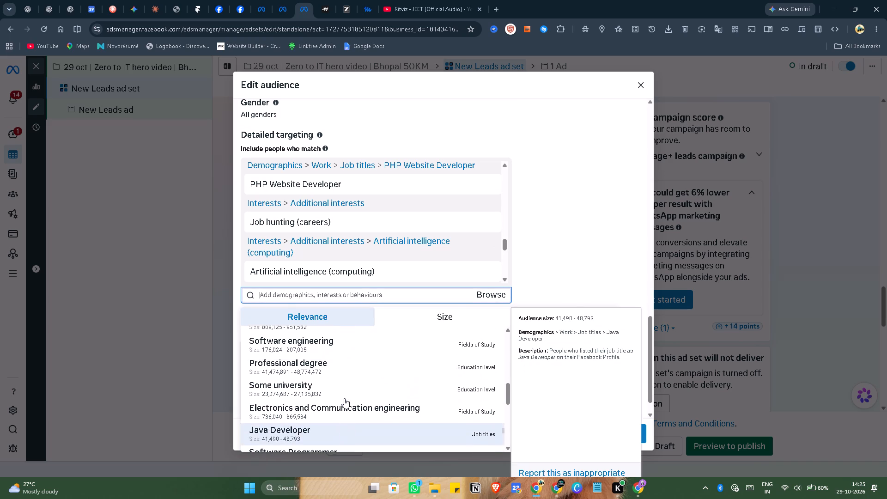
scroll(344, 398, up, 6)
Search the detailed targeting for "job" and add the New job life event.
click(376, 294)
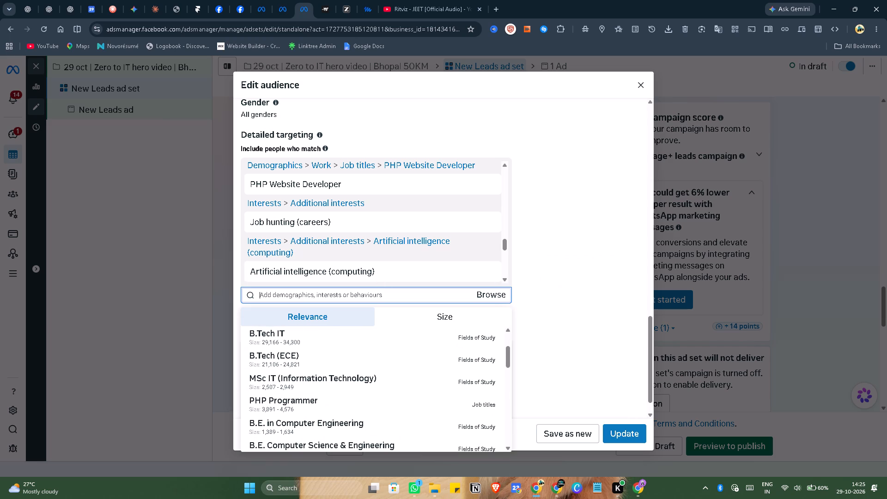
text(job)
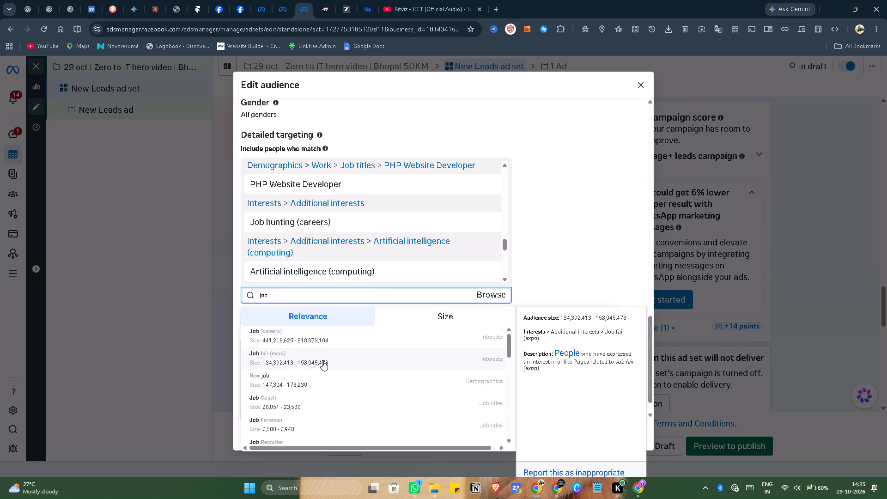
click(326, 382)
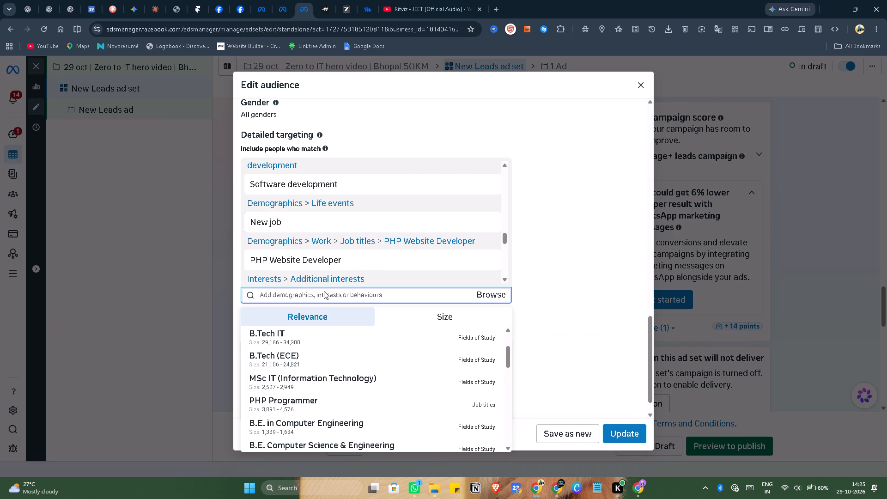
Search the detailed targeting for "job" again and look through the matching options for further audiences.
click(326, 293)
text(job)
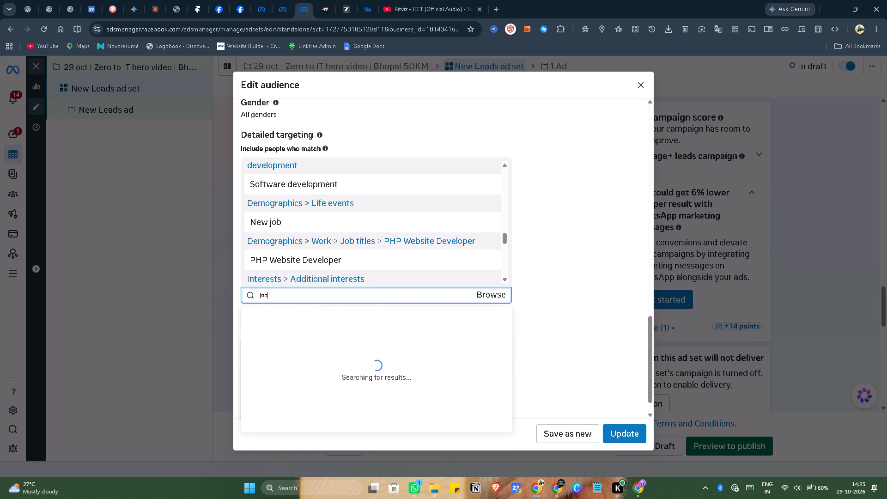
scroll(328, 332, down, 3)
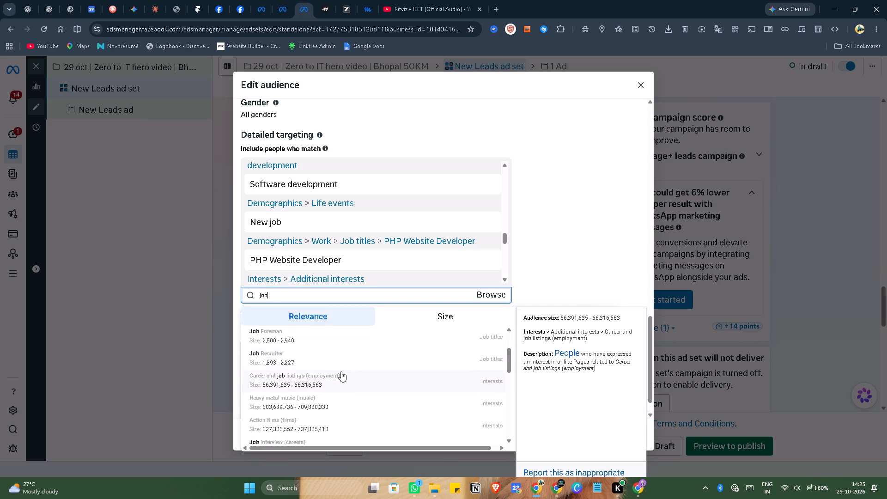
scroll(341, 373, down, 4)
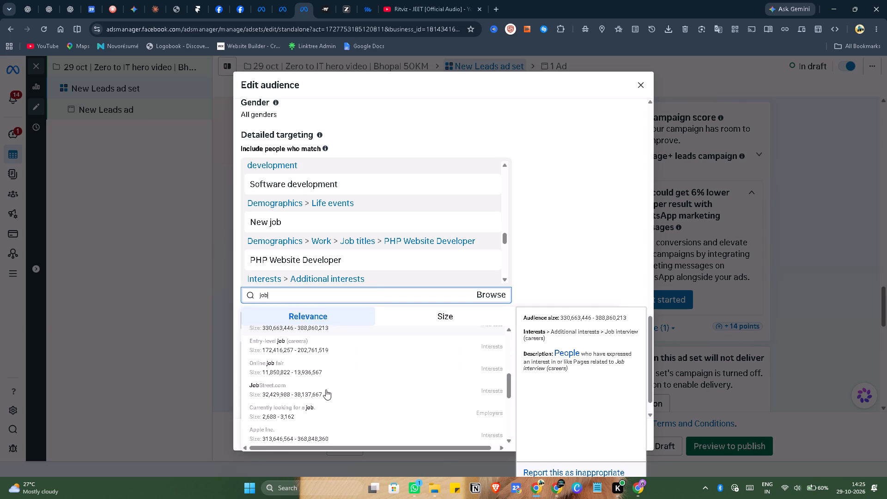
scroll(326, 389, down, 2)
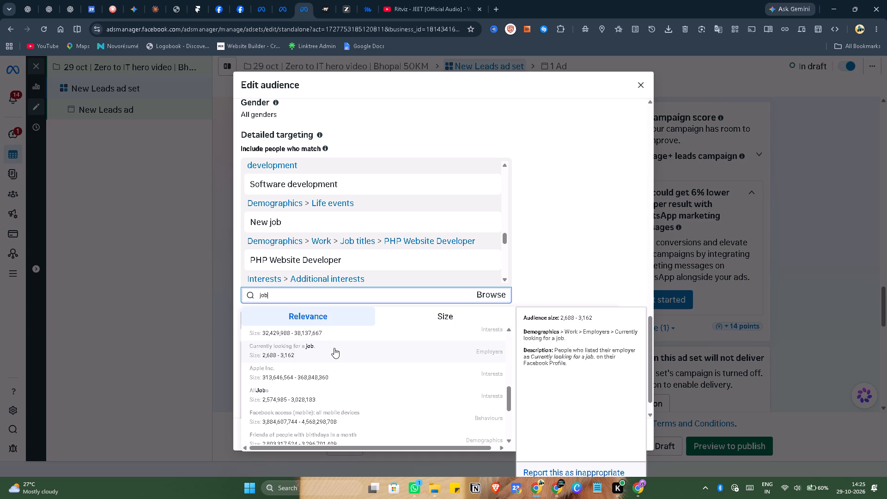
scroll(335, 365, down, 2)
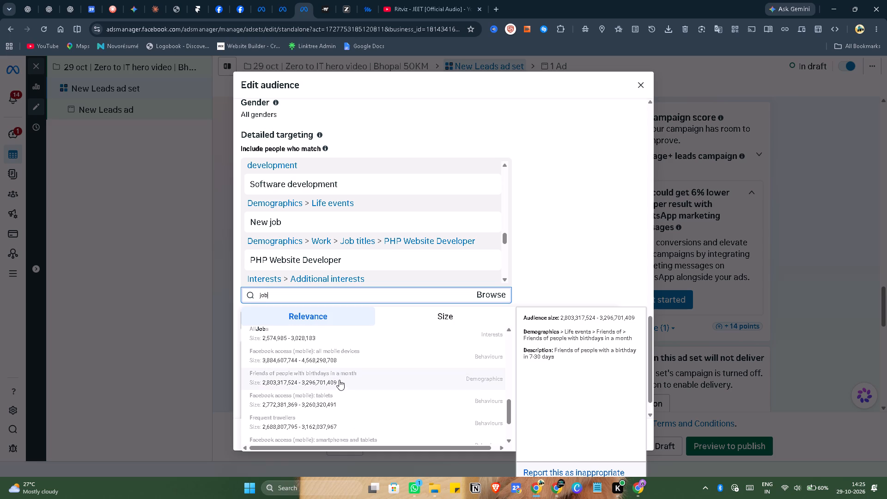
scroll(339, 389, down, 2)
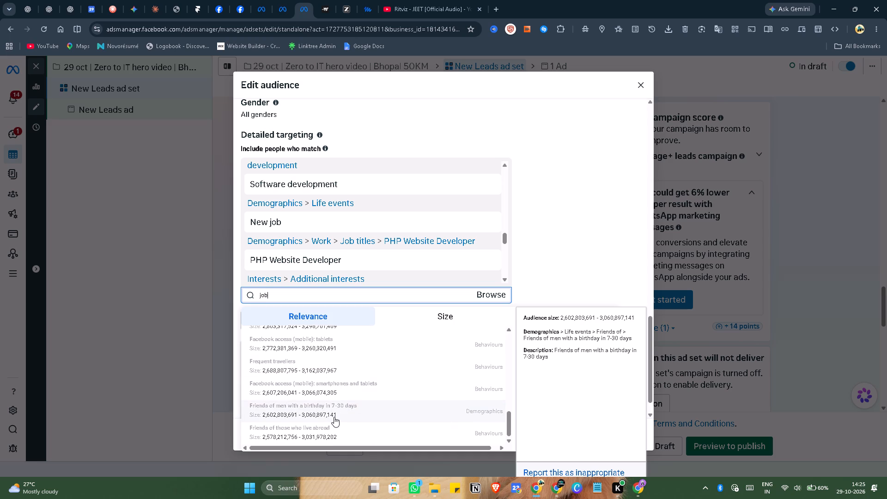
scroll(333, 416, down, 4)
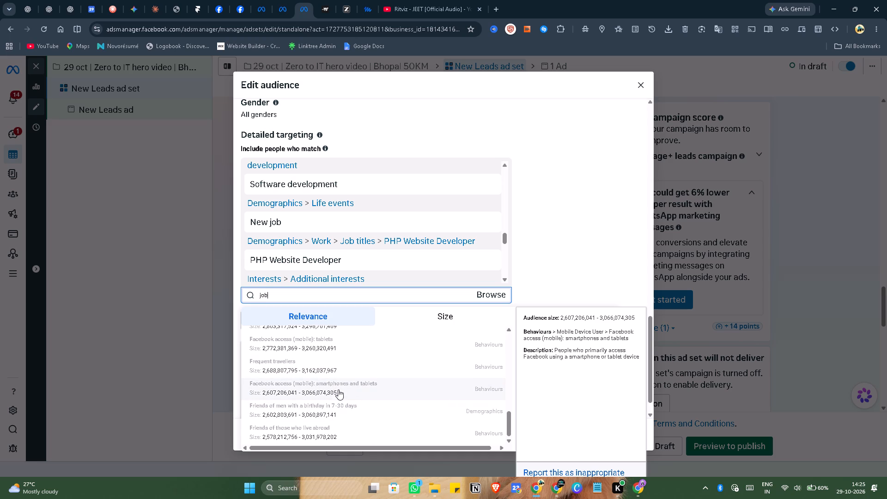
scroll(338, 387, up, 5)
Search the detailed targeting for "commerce" and look over the matching options.
click(421, 296)
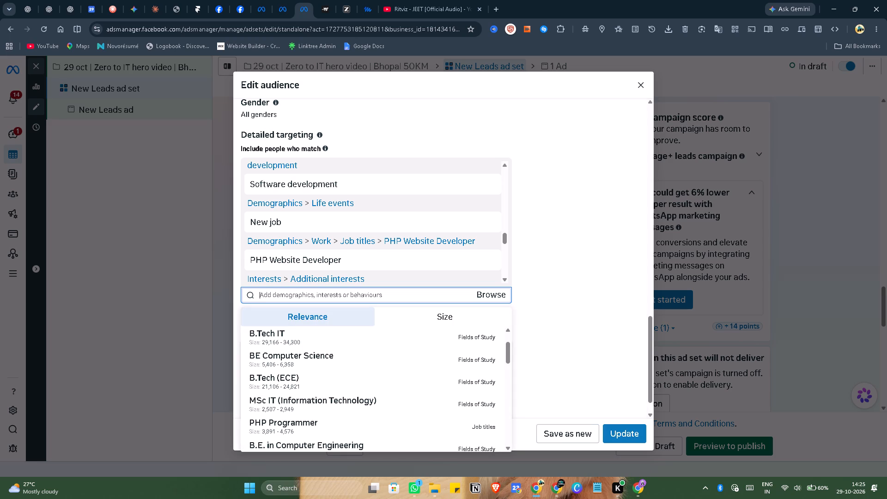
text(commern)
key(BackSpace)
text(ce)
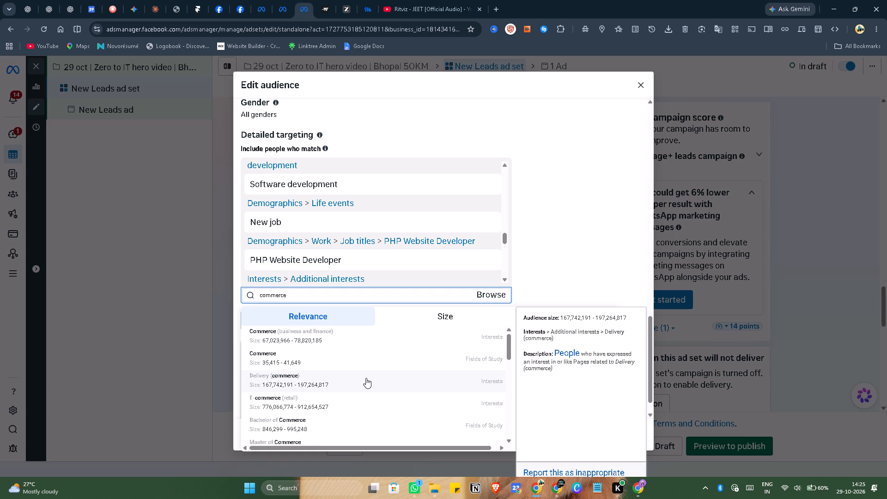
scroll(366, 378, down, 1)
Search the detailed targeting for "freelance" and add the Freelancer (careers) interest.
click(344, 295)
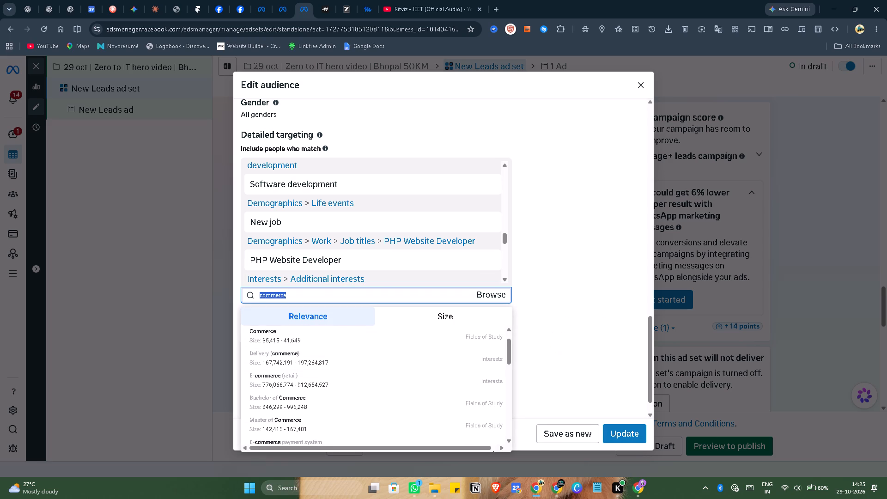
text(freelance)
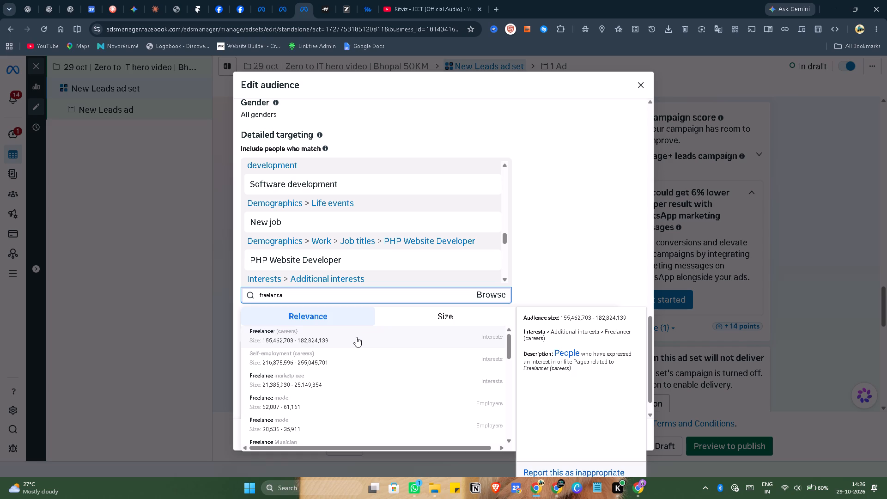
click(356, 337)
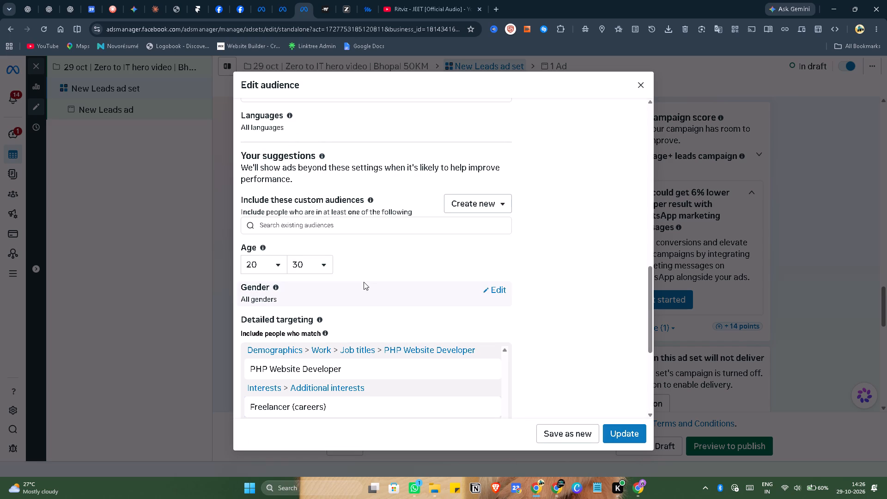
Remove the PHP Website Developer job title from the detailed targeting.
scroll(364, 281, down, 2)
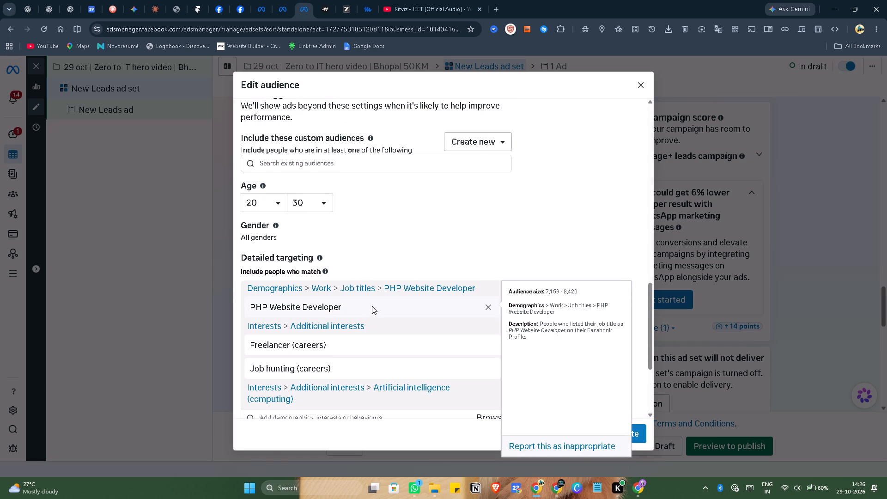
click(489, 306)
Review the included targeting entries and add the AngularJS interest from the suggested options.
scroll(378, 323, down, 2)
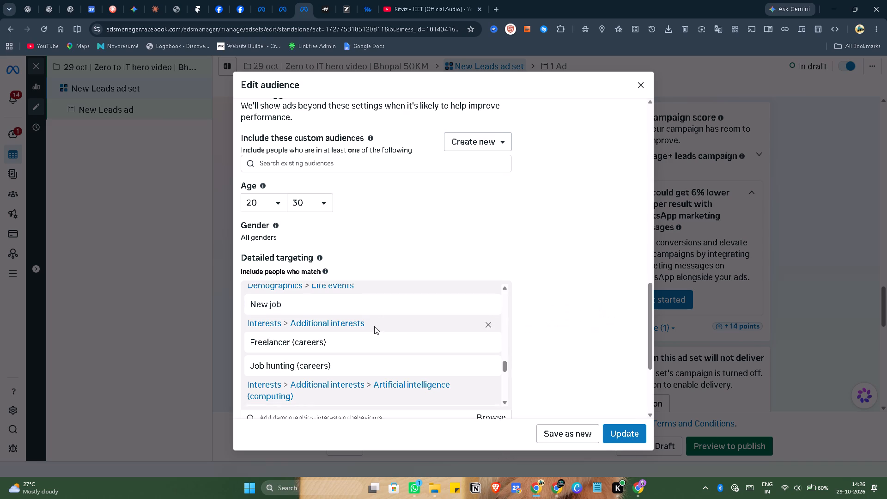
scroll(374, 326, down, 2)
scroll(320, 336, down, 13)
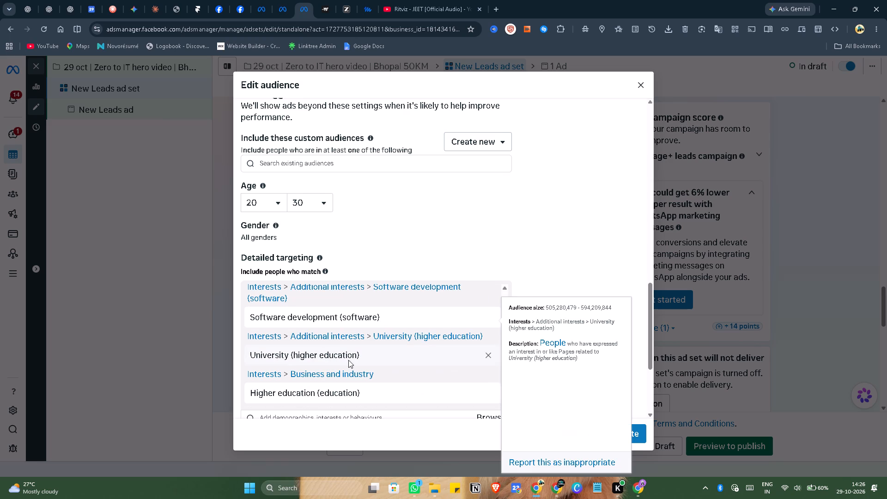
scroll(347, 369, down, 2)
scroll(338, 411, down, 2)
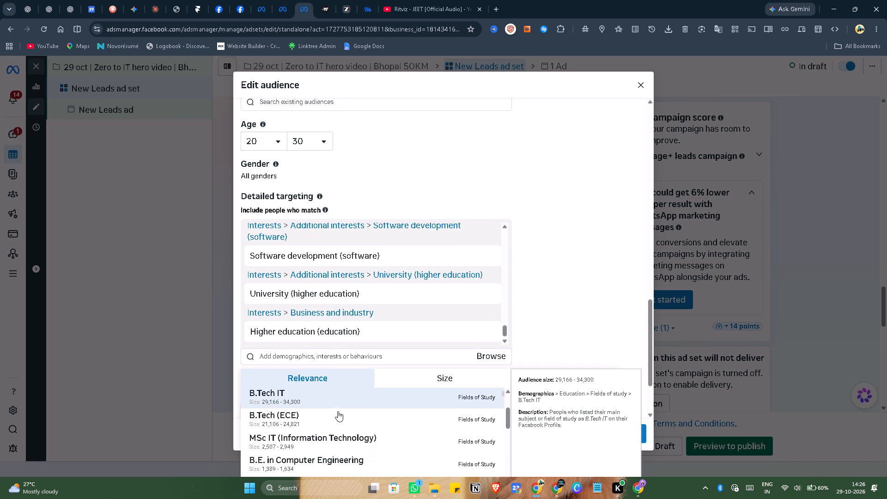
scroll(338, 411, down, 6)
scroll(337, 412, up, 6)
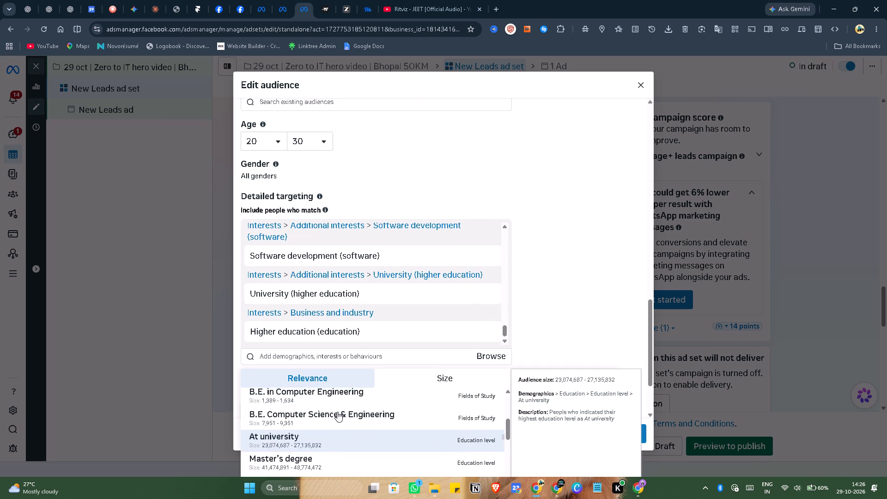
scroll(337, 412, up, 2)
scroll(337, 412, down, 9)
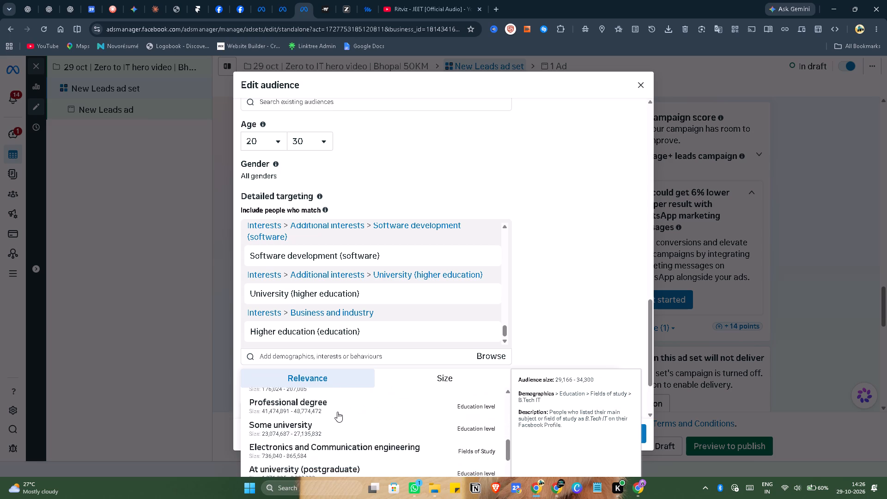
scroll(337, 412, down, 5)
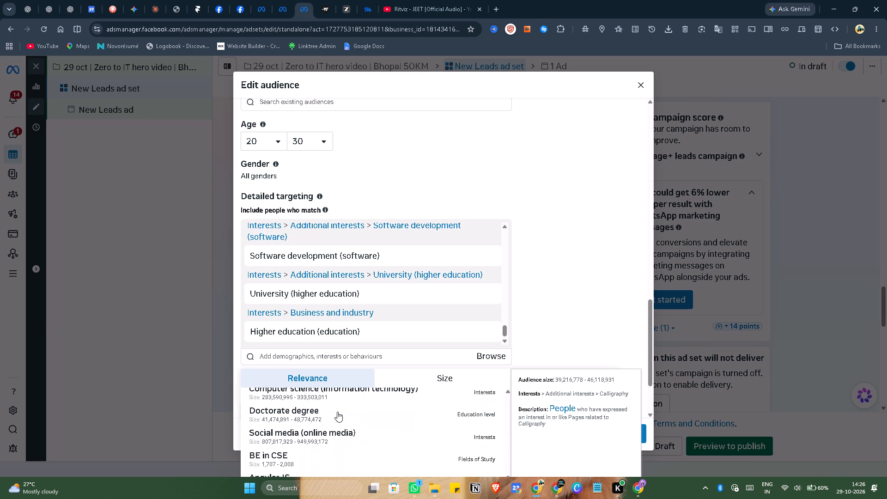
scroll(337, 422, down, 2)
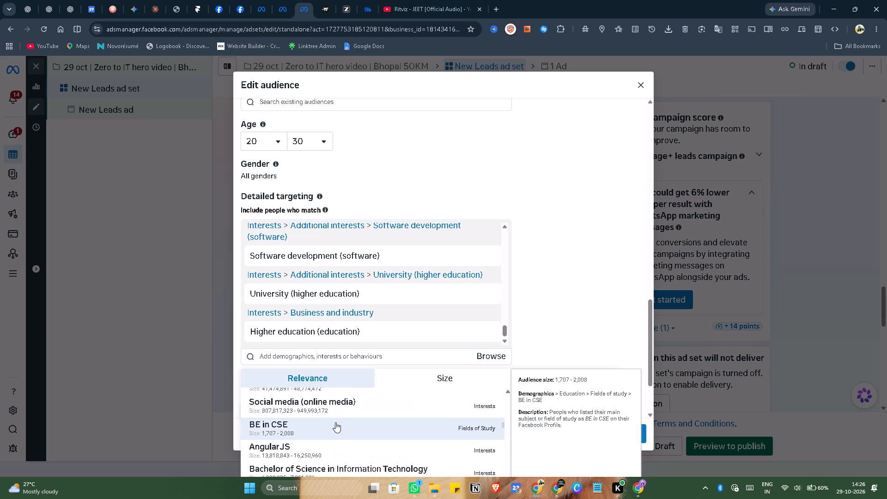
scroll(335, 422, down, 3)
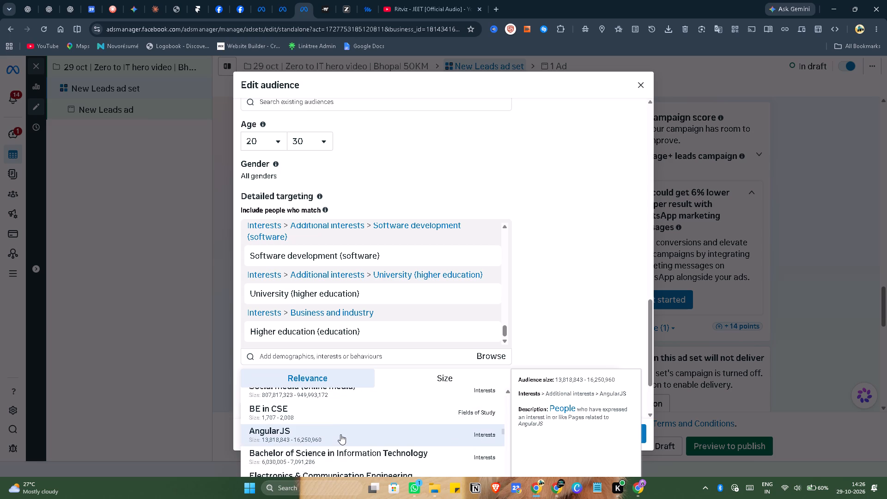
click(340, 434)
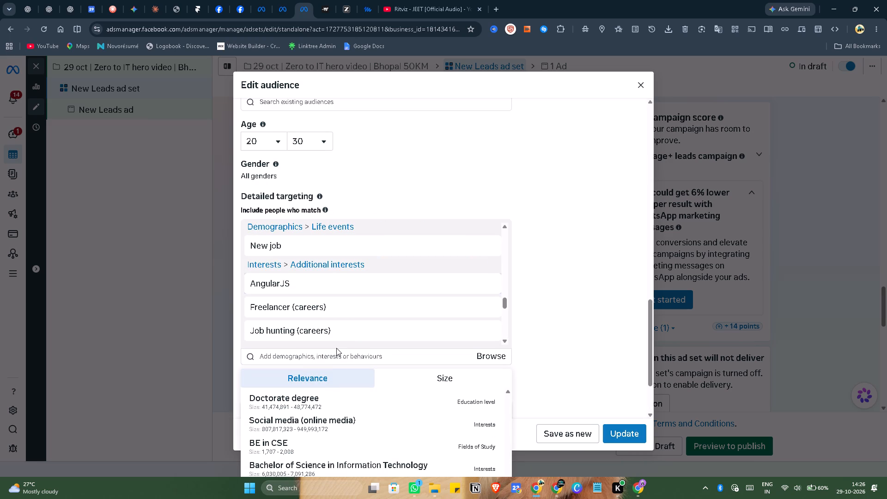
Search the detailed targeting for "Data analyst" and add the data analysis (business and financial industries) interest.
click(340, 357)
text(Data analyst)
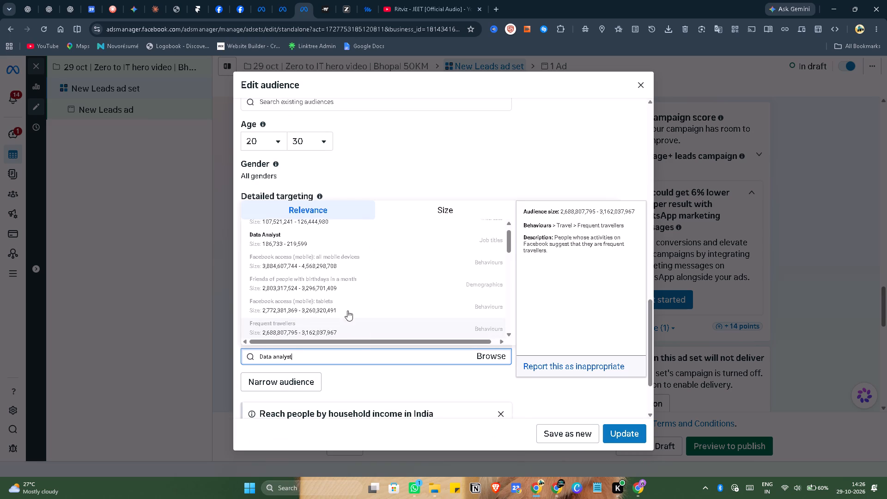
scroll(336, 277, up, 2)
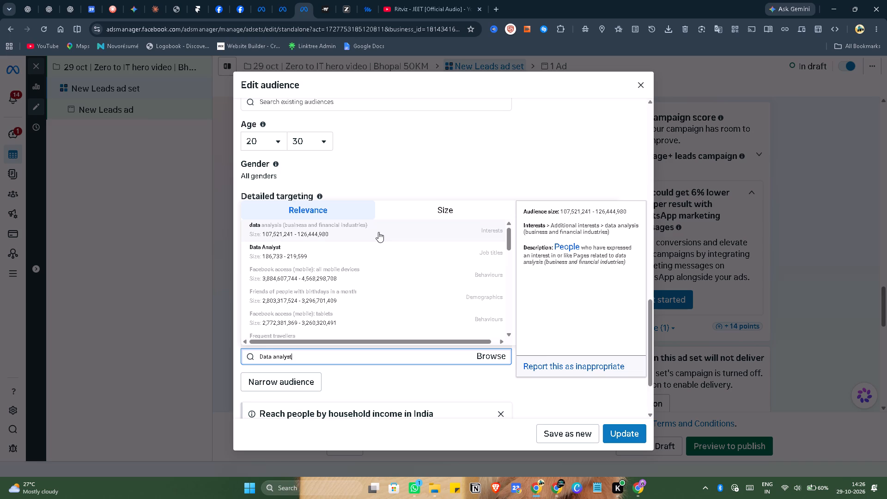
click(378, 232)
Review the included detailed targeting entries and the suggested options below them.
scroll(364, 283, down, 1)
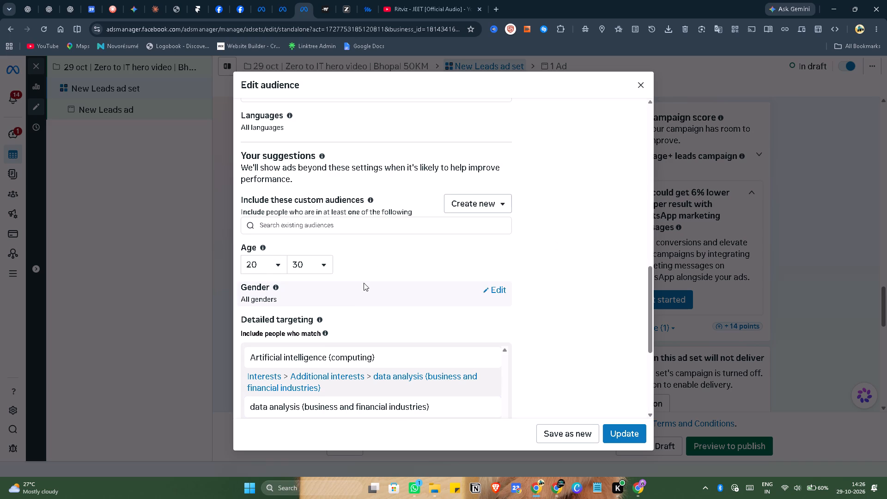
scroll(364, 283, down, 6)
scroll(378, 194, down, 15)
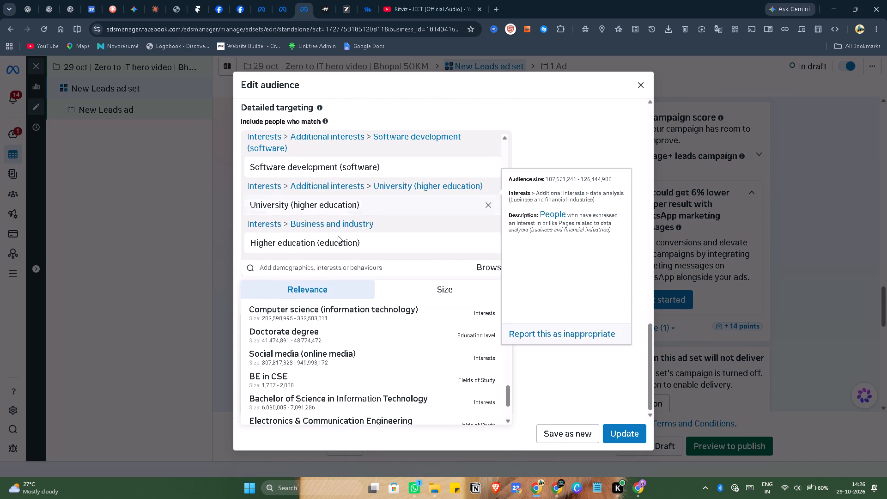
scroll(336, 310, down, 14)
scroll(572, 196, down, 7)
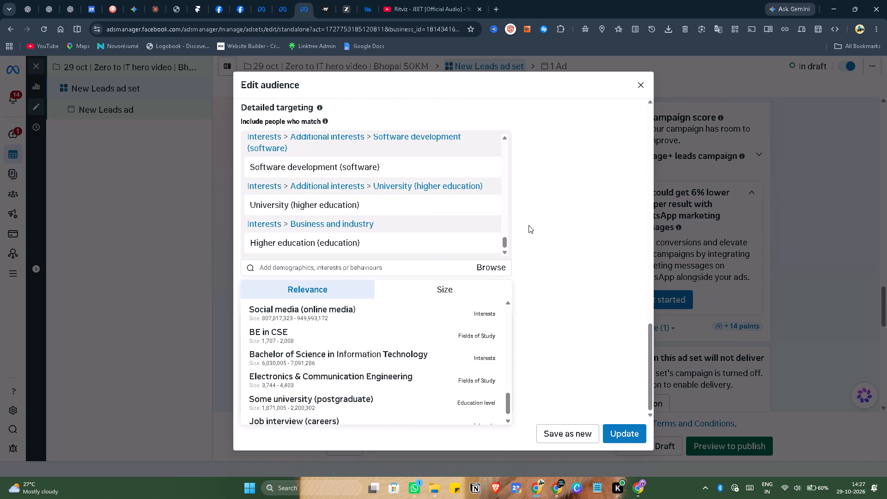
scroll(404, 237, down, 6)
scroll(415, 229, up, 16)
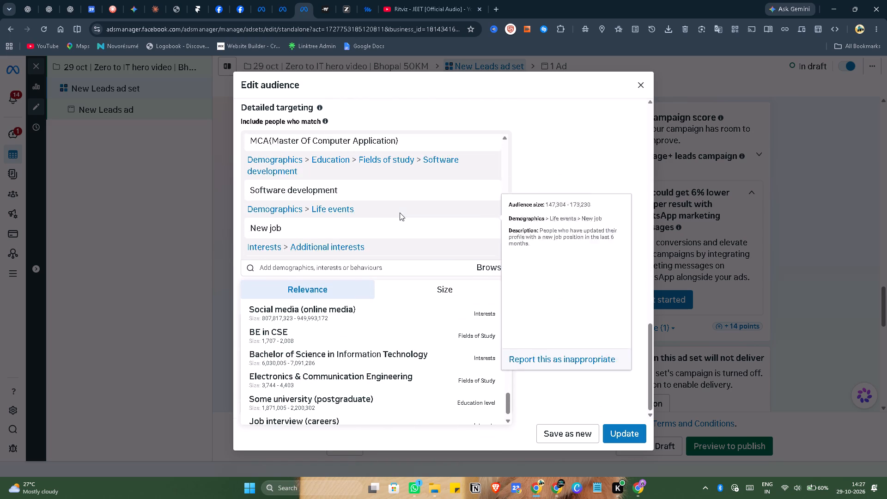
Rename the audience as "IT Campus Bhopal 29 october campus".
scroll(400, 213, up, 13)
scroll(506, 197, up, 7)
scroll(551, 184, up, 15)
scroll(556, 251, up, 13)
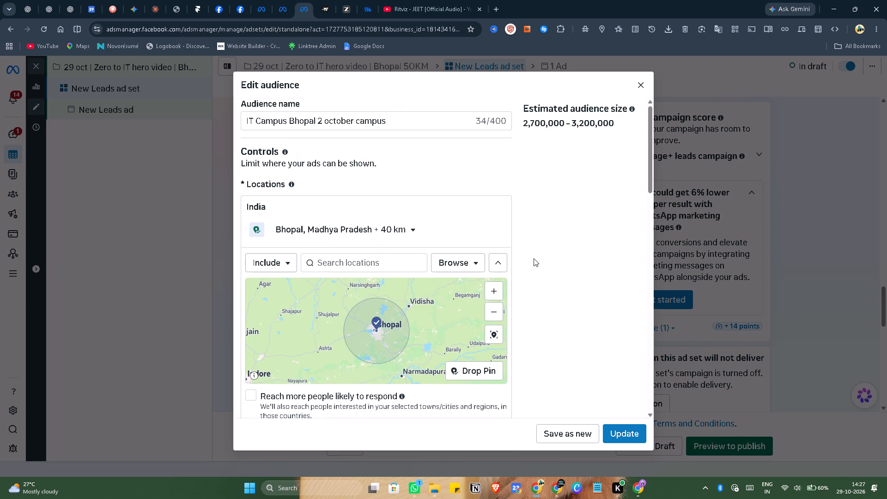
click(322, 123)
key(9)
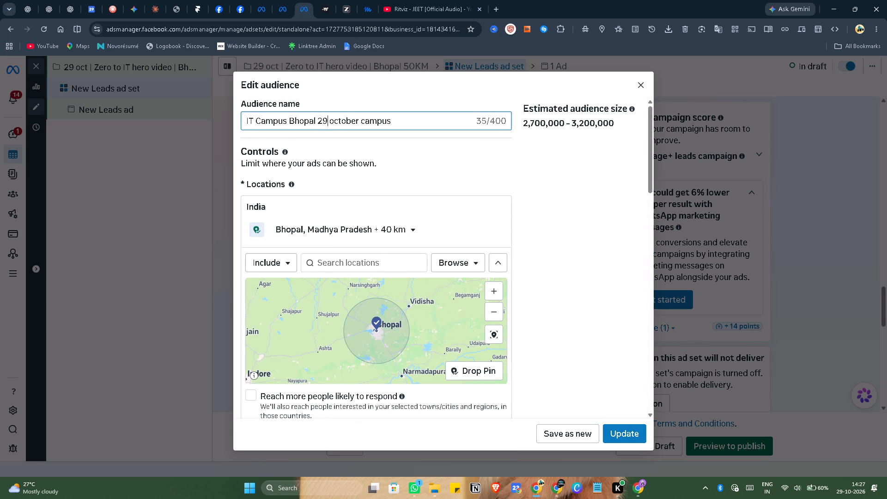
Save the edited audience as a new one, removing the "- copy" suffix so it is named "IT Campus Bhopal 29 october campus".
scroll(448, 212, down, 4)
scroll(541, 216, down, 7)
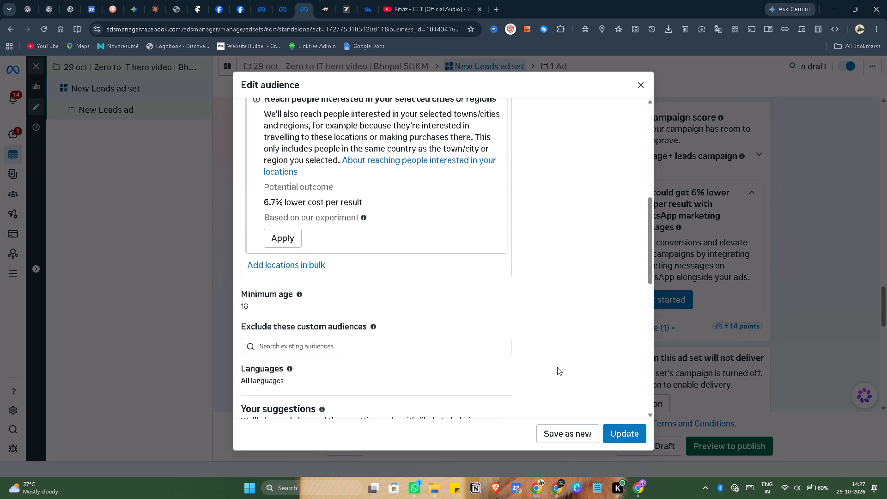
click(557, 425)
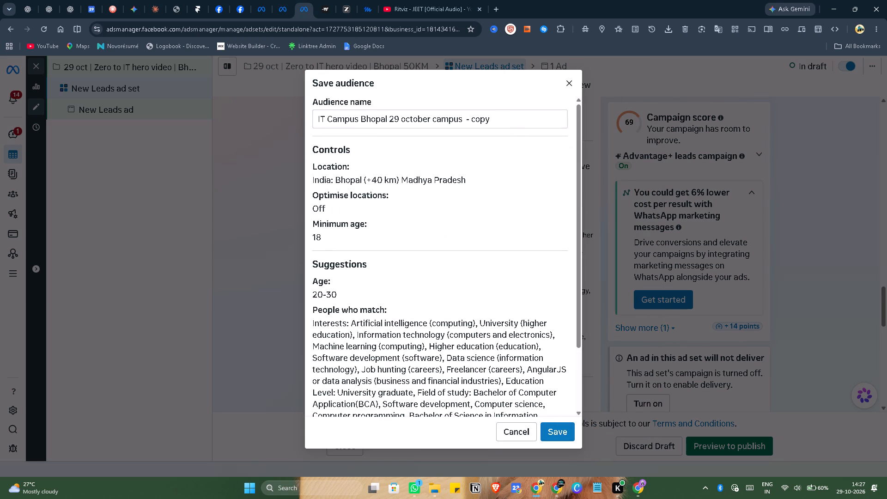
click(519, 119)
key(BackSpace)
key(BackSpace)
key(BackSpace)
key(BackSpace)
key(BackSpace)
key(BackSpace)
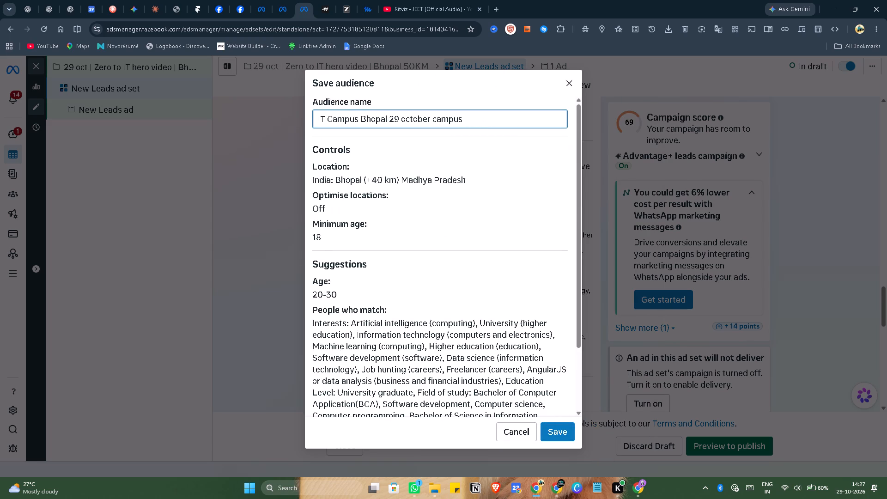
click(566, 431)
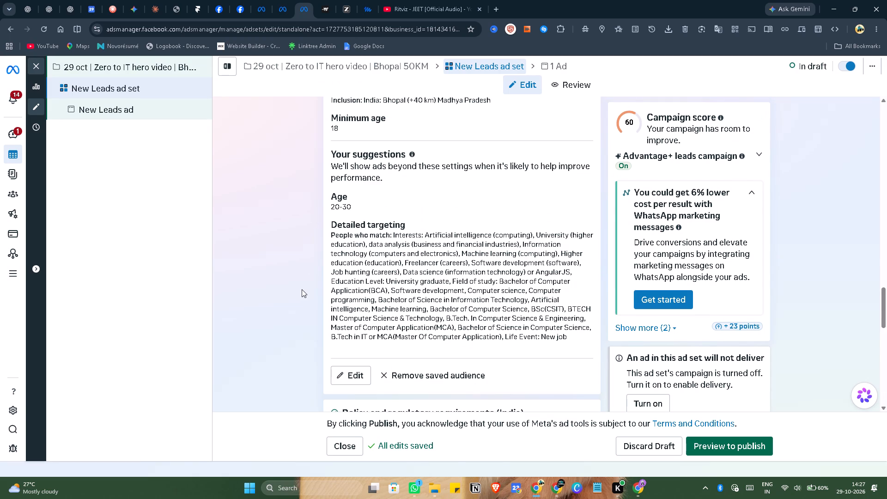
Review the ad set's schedule, saved audience, placement and brand safety settings.
scroll(286, 298, up, 17)
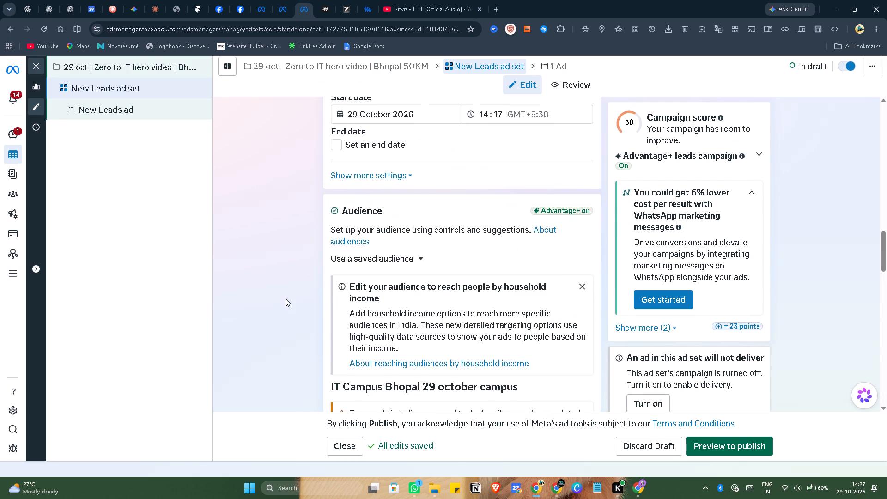
scroll(286, 298, up, 1)
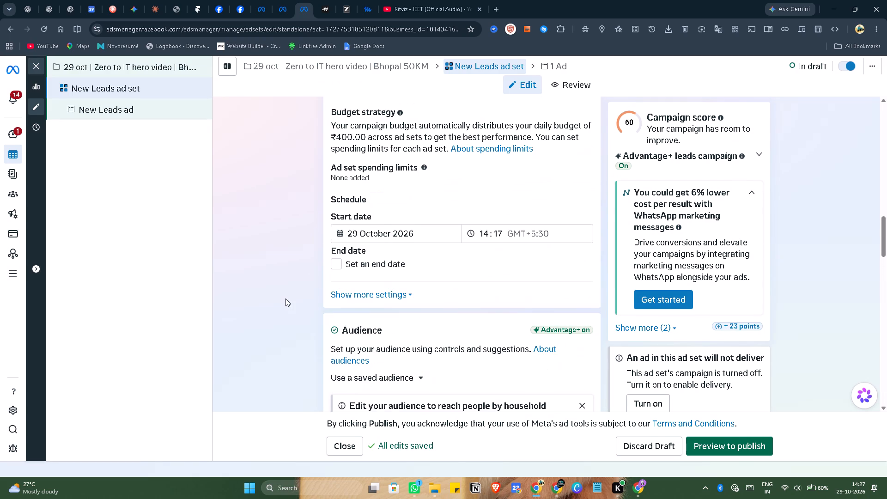
scroll(286, 298, down, 17)
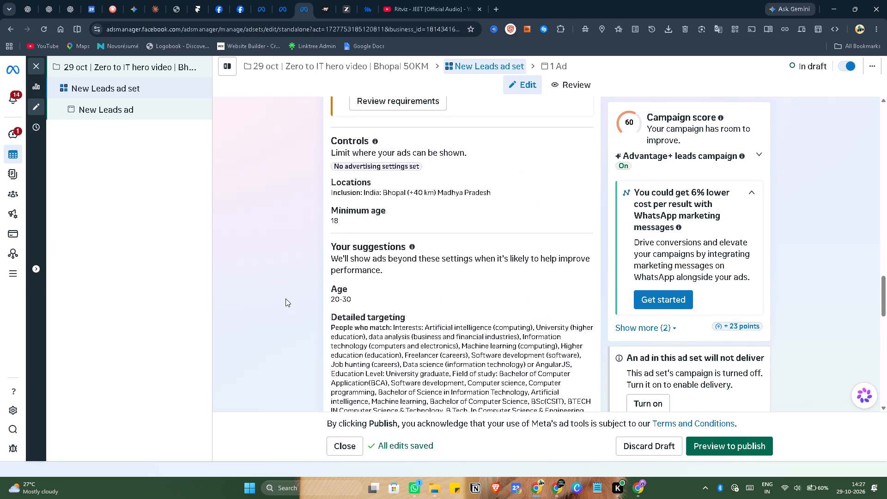
scroll(286, 298, down, 16)
scroll(286, 300, down, 10)
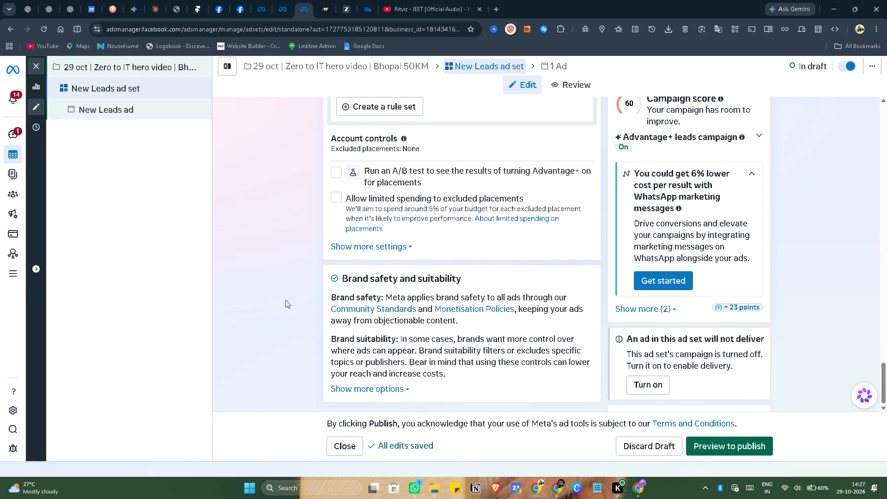
scroll(286, 300, down, 2)
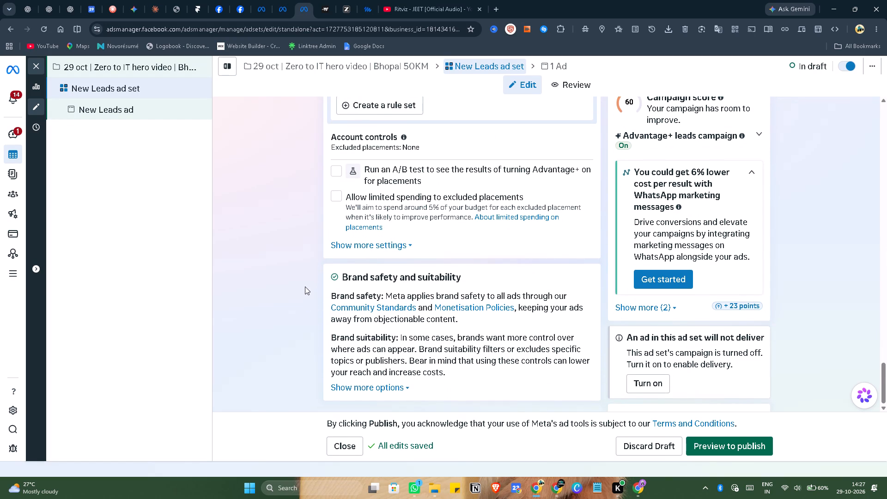
scroll(311, 248, down, 1)
Open the New Leads ad and review its identity, ad setup and instant form destination settings.
click(134, 112)
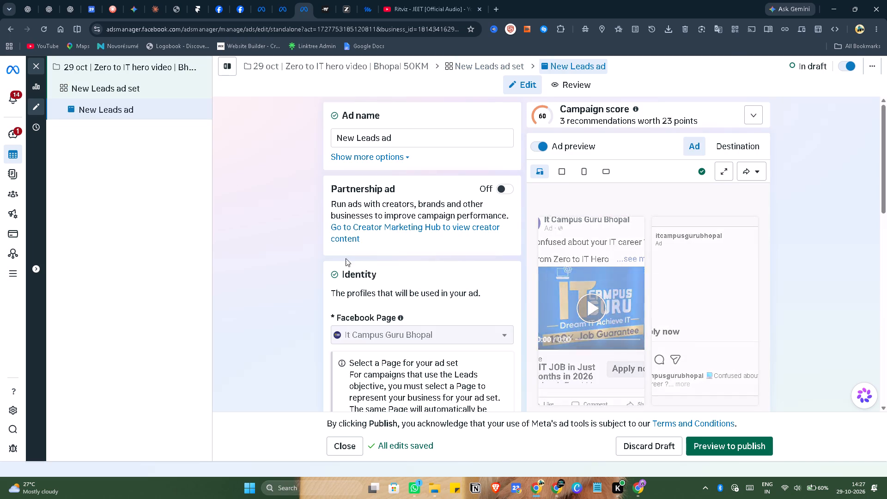
scroll(298, 255, down, 8)
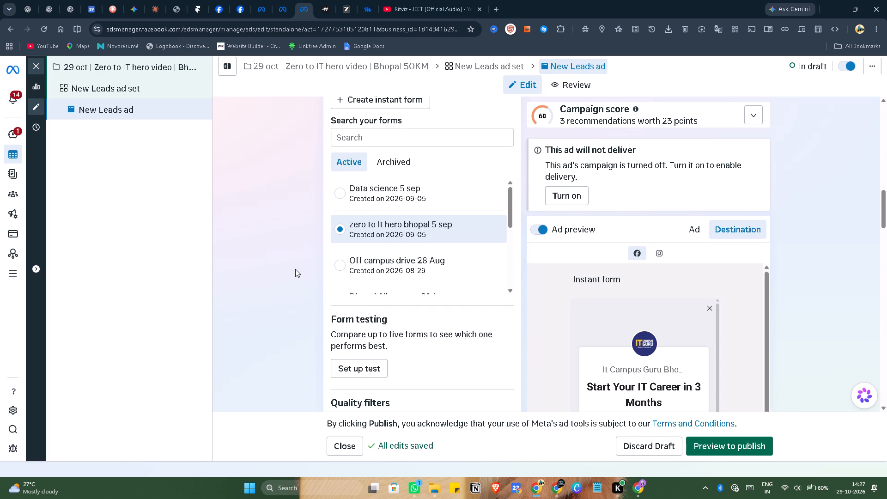
scroll(295, 269, up, 10)
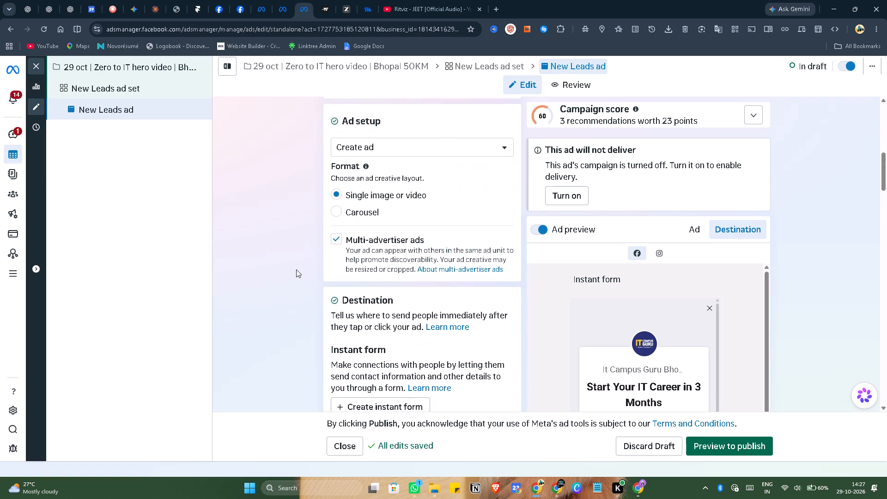
scroll(311, 245, up, 4)
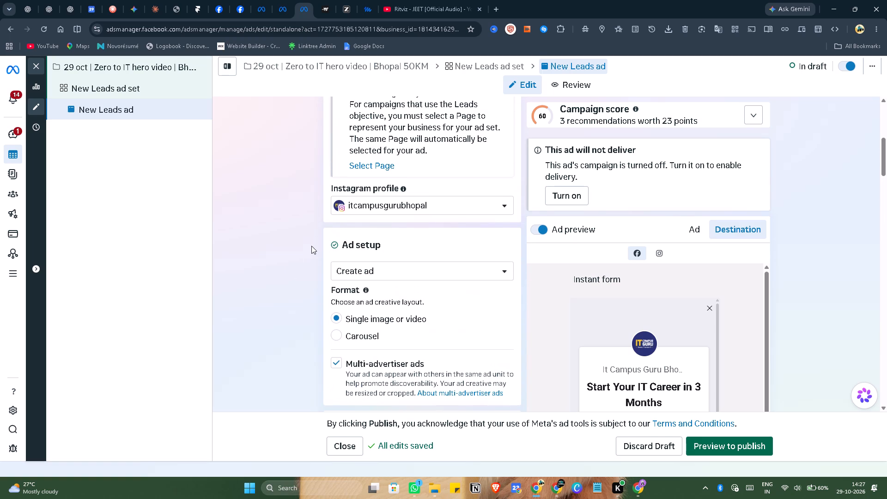
scroll(311, 247, up, 8)
scroll(311, 248, down, 18)
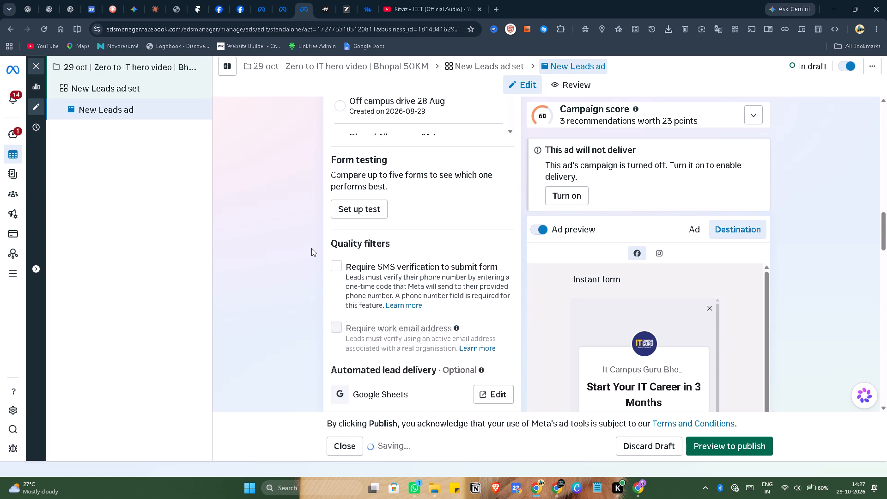
Remove the existing media from the New Leads ad's creative.
scroll(311, 248, down, 7)
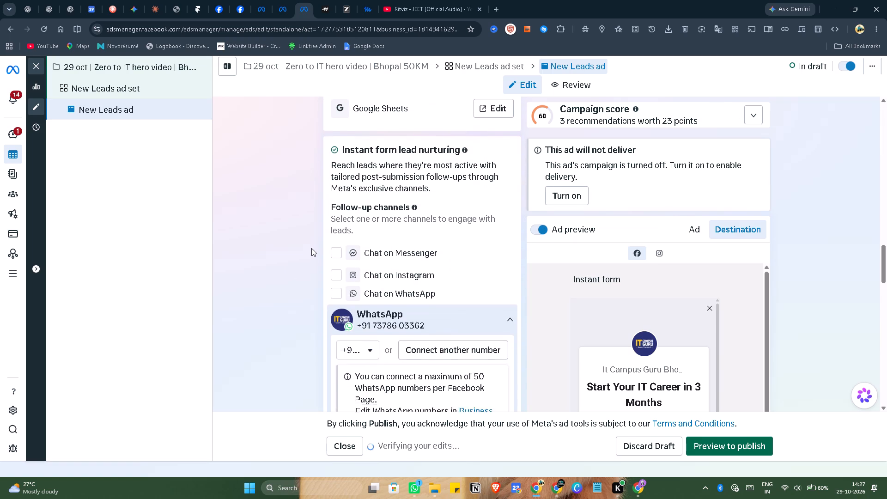
scroll(311, 248, down, 9)
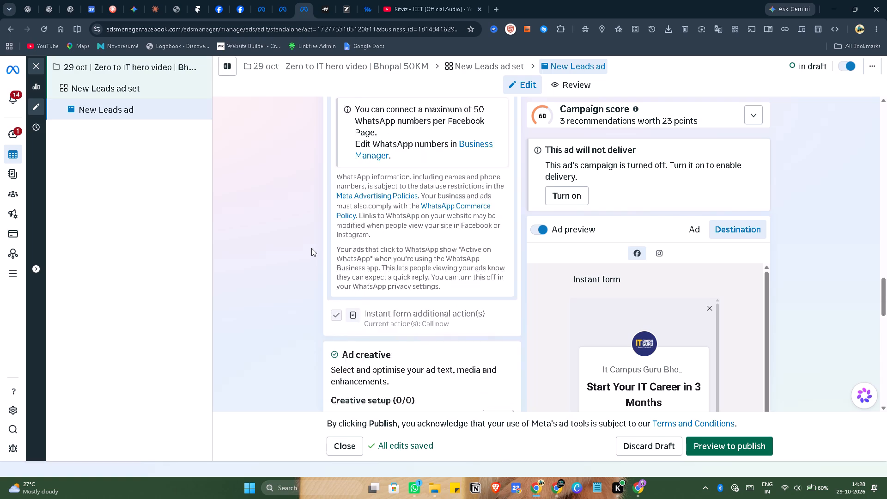
scroll(311, 248, down, 3)
scroll(473, 268, down, 1)
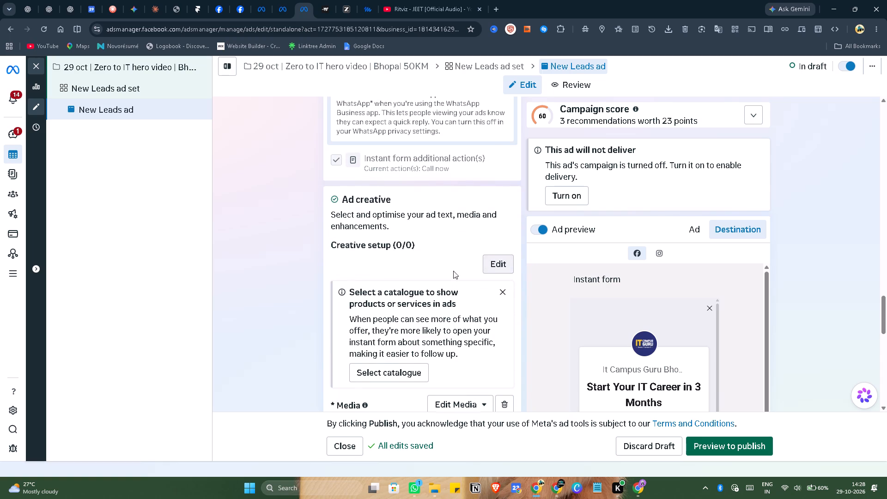
scroll(453, 271, down, 2)
click(504, 310)
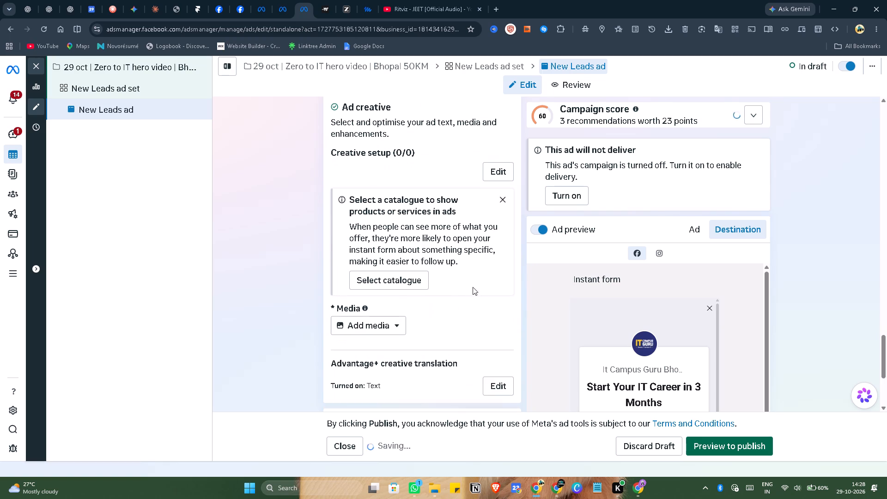
Start adding new media to the ad and, in the creative setup's Media stage, begin uploading a file.
scroll(435, 247, down, 3)
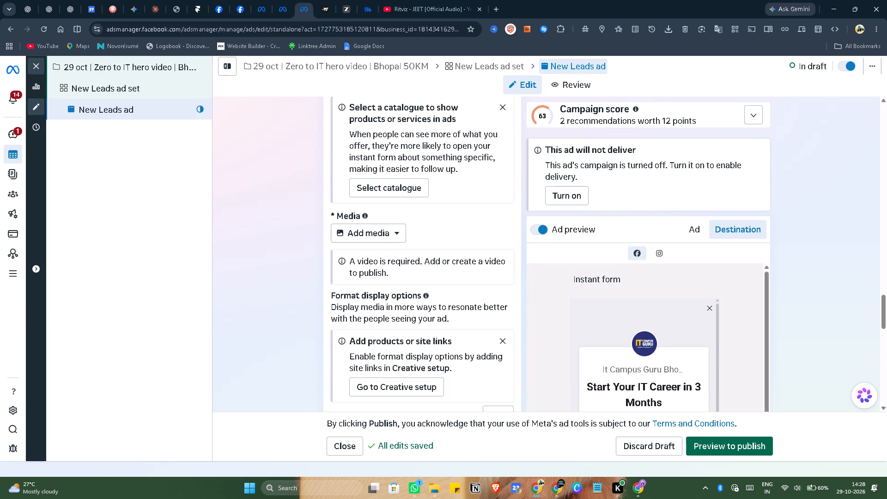
click(381, 229)
click(374, 259)
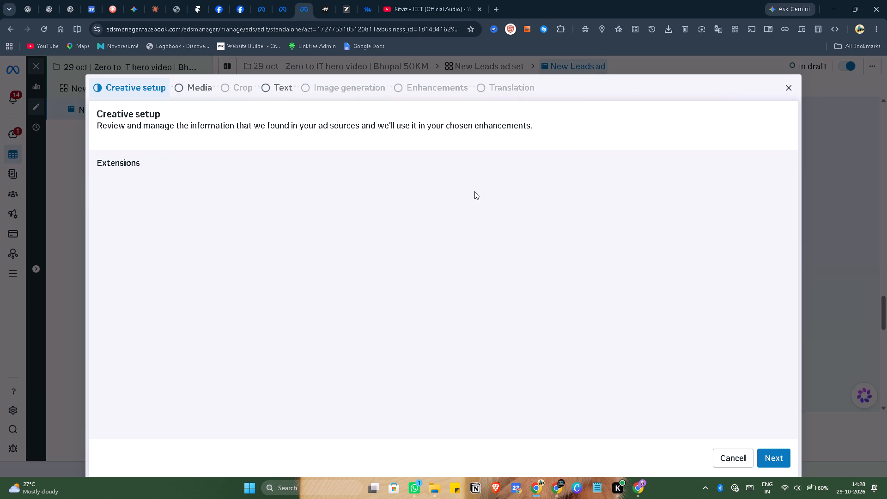
click(181, 88)
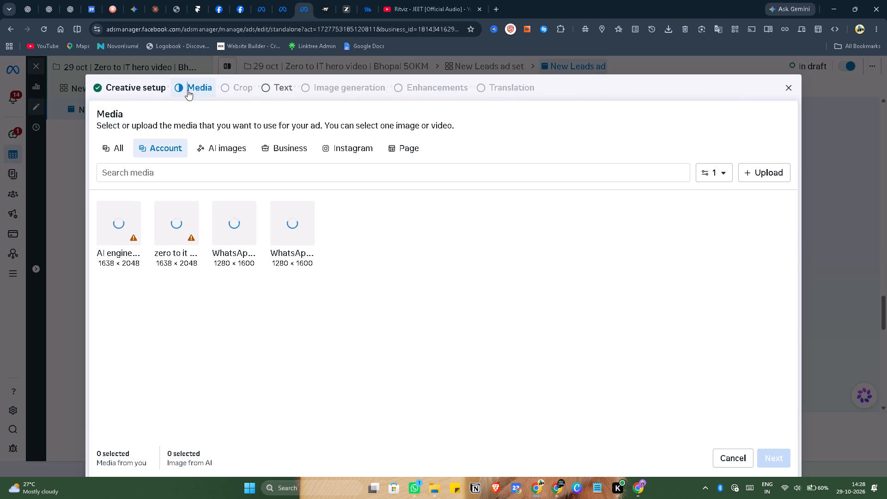
click(751, 177)
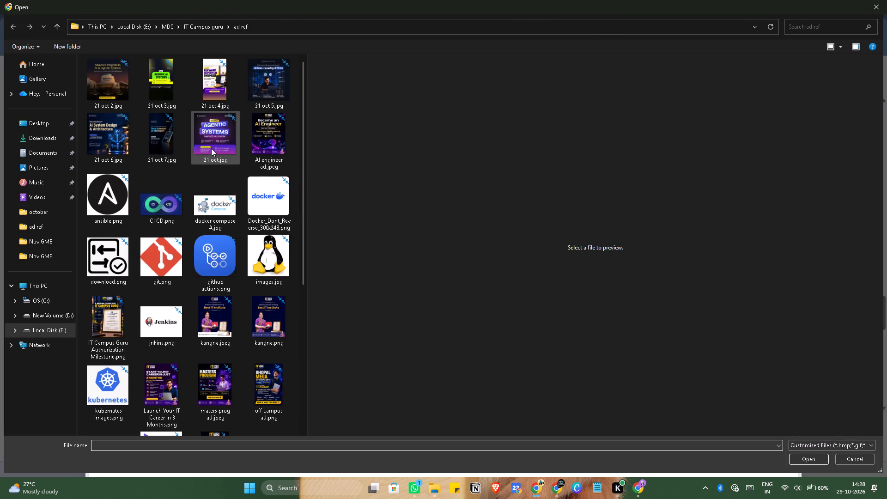
Browse the GBP post folder inside IT Campus guru for an image to upload as the ad's media.
click(187, 24)
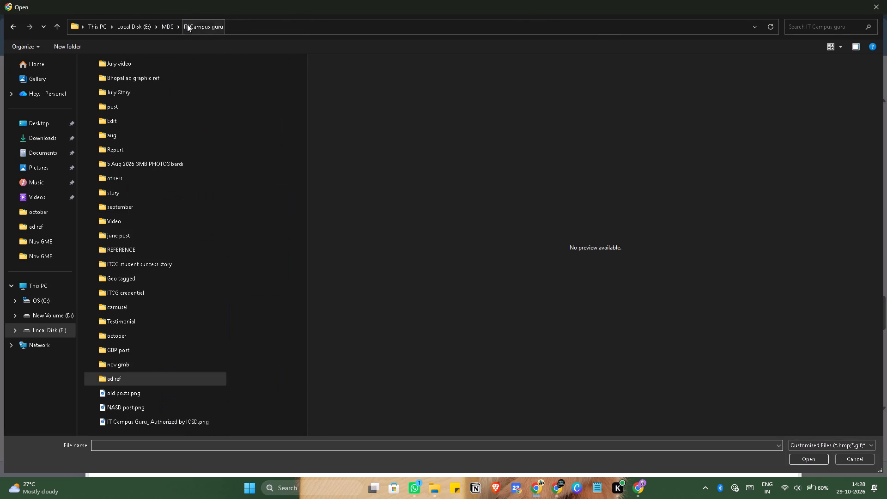
scroll(142, 314, down, 3)
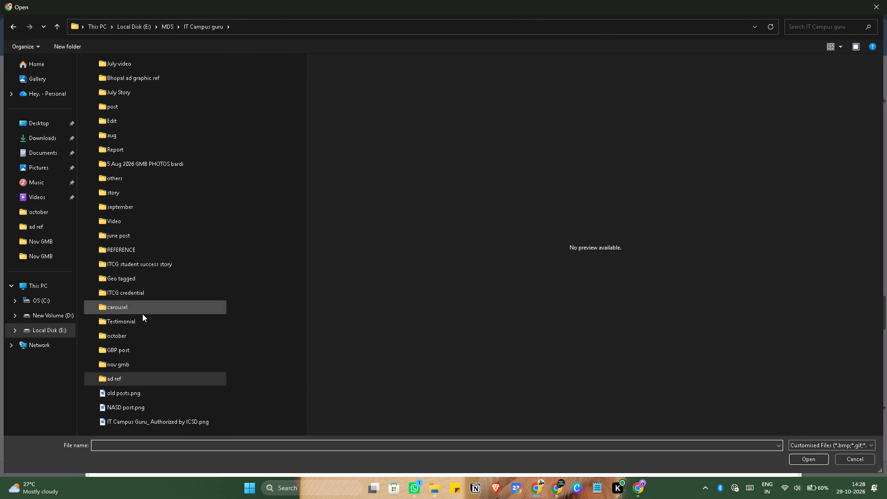
double_click(134, 348)
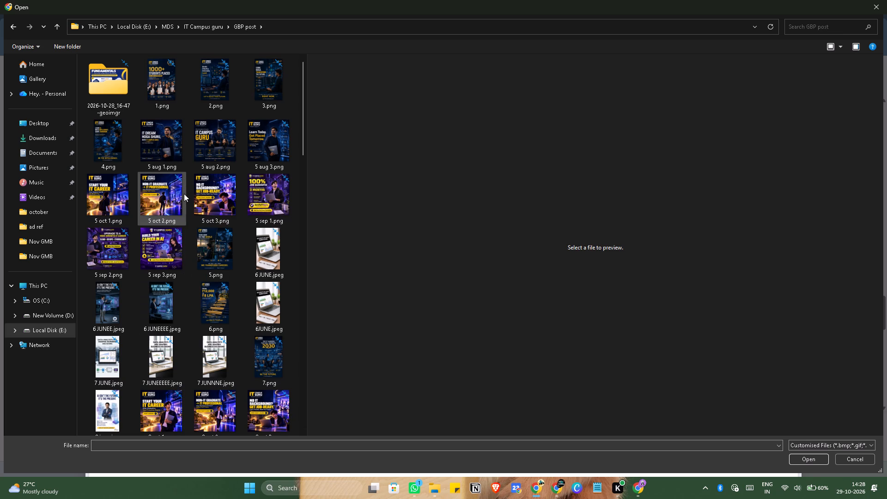
scroll(180, 209, down, 2)
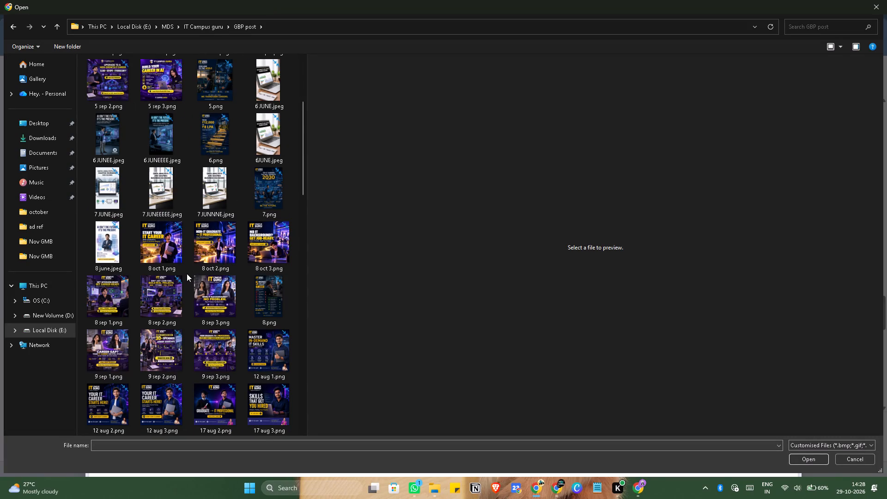
scroll(187, 274, down, 1)
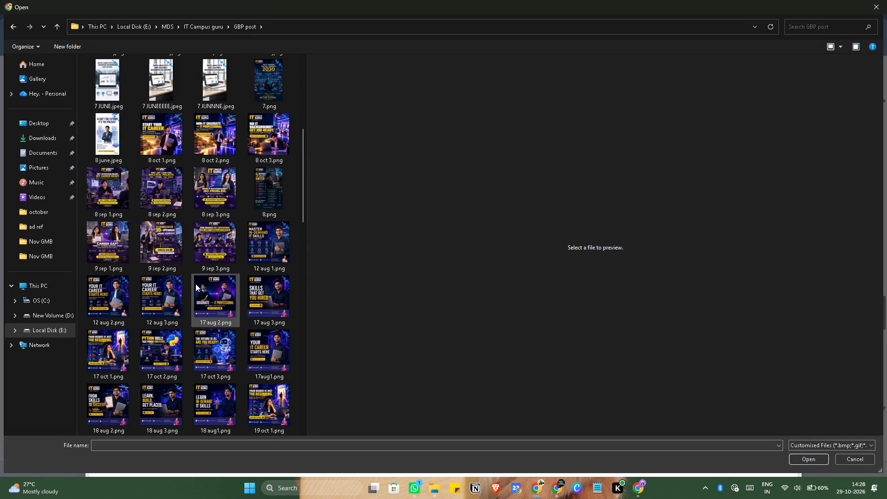
scroll(188, 254, down, 2)
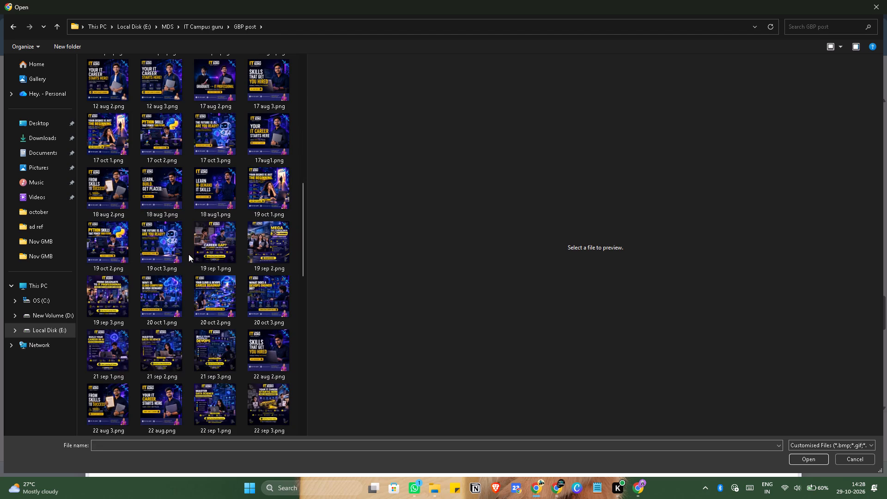
Look through the rest of the GBP post folder and its 2026-10-28_16-47-geoimgr subfolder for a suitable ad image.
scroll(188, 254, down, 5)
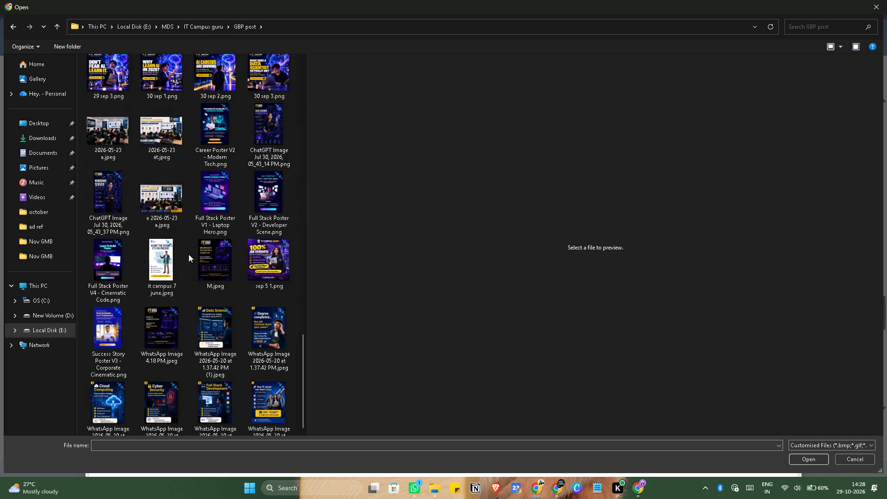
scroll(188, 254, down, 4)
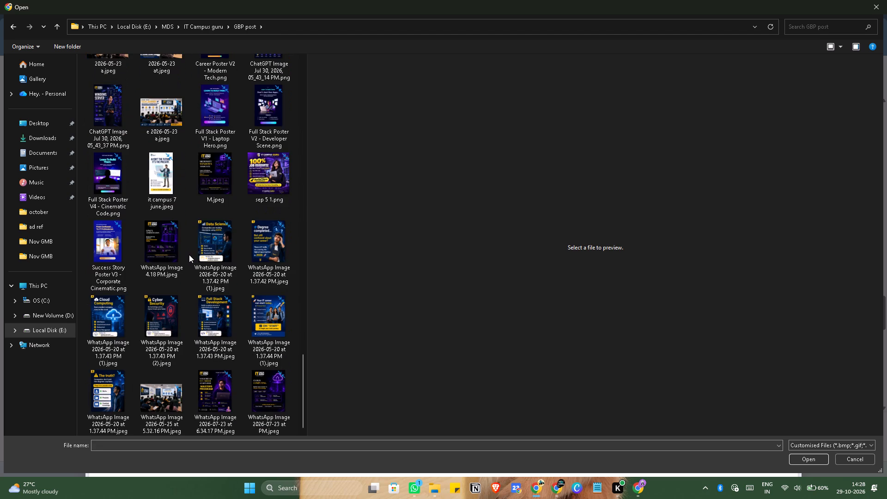
scroll(190, 255, up, 12)
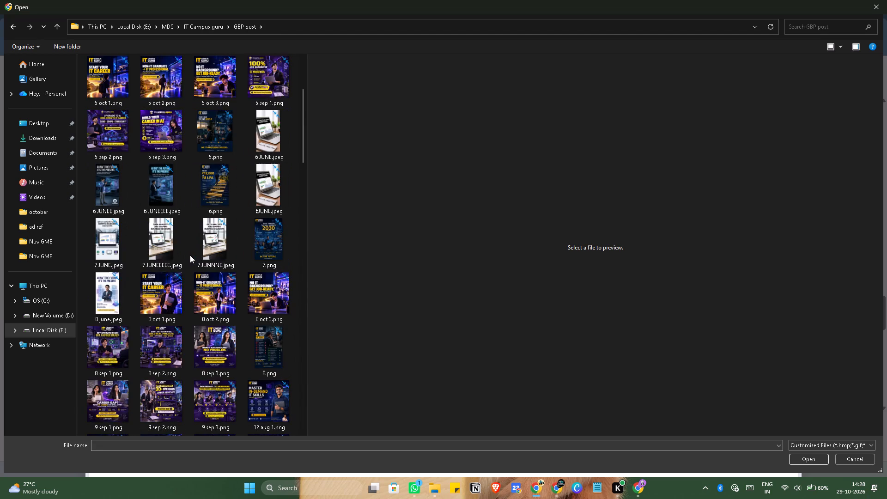
scroll(190, 255, up, 5)
double_click(107, 66)
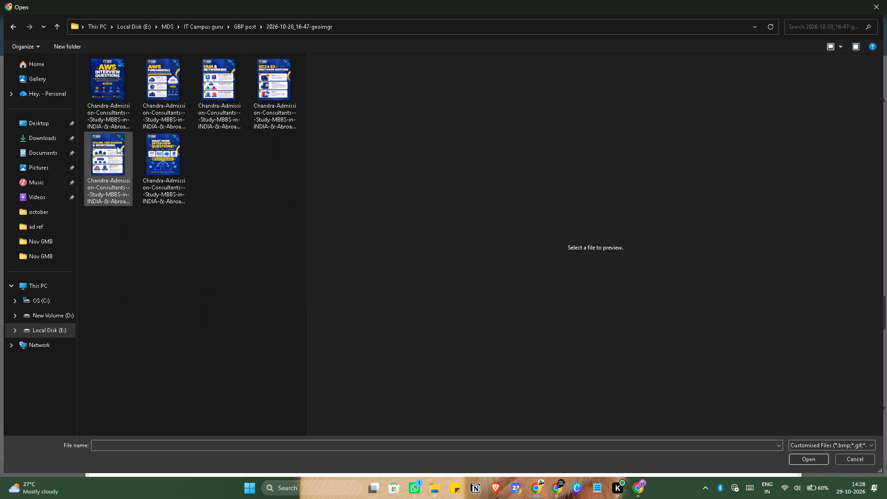